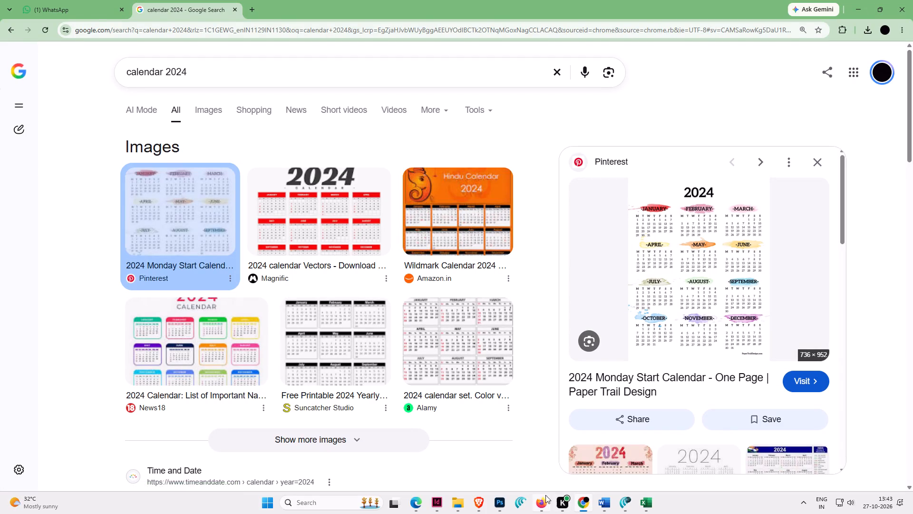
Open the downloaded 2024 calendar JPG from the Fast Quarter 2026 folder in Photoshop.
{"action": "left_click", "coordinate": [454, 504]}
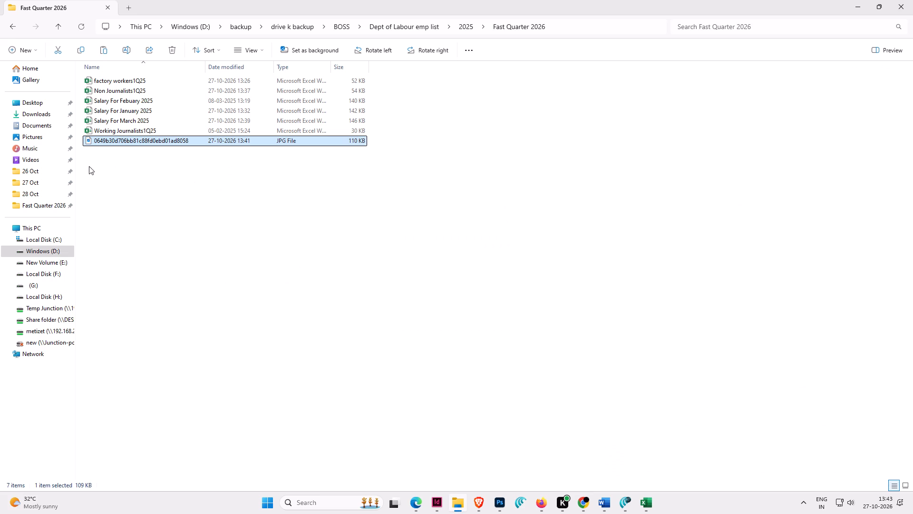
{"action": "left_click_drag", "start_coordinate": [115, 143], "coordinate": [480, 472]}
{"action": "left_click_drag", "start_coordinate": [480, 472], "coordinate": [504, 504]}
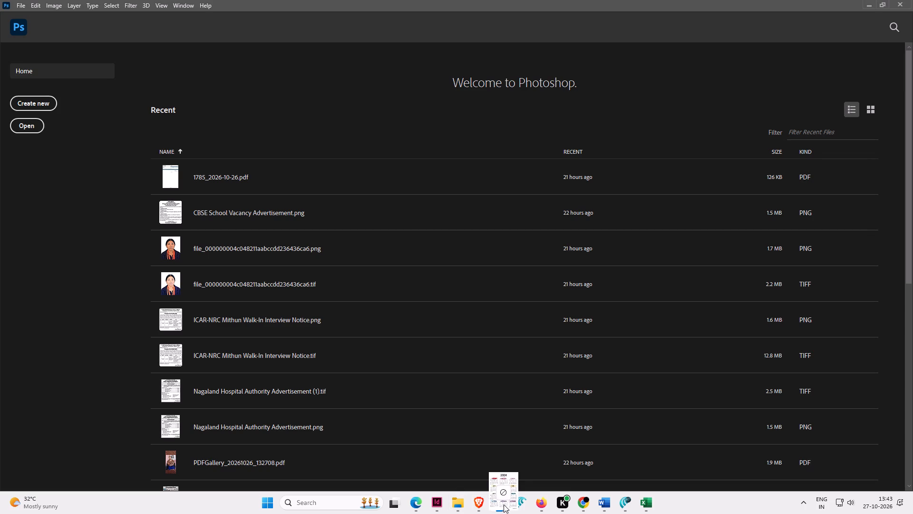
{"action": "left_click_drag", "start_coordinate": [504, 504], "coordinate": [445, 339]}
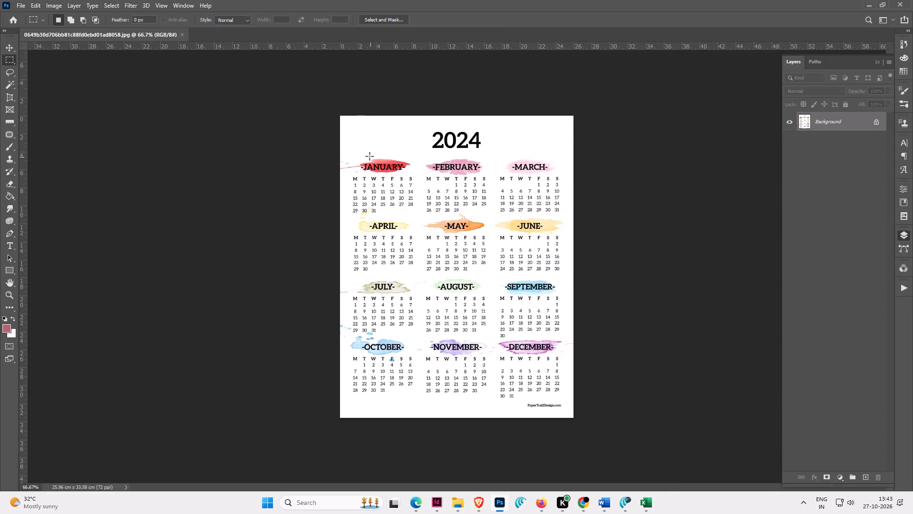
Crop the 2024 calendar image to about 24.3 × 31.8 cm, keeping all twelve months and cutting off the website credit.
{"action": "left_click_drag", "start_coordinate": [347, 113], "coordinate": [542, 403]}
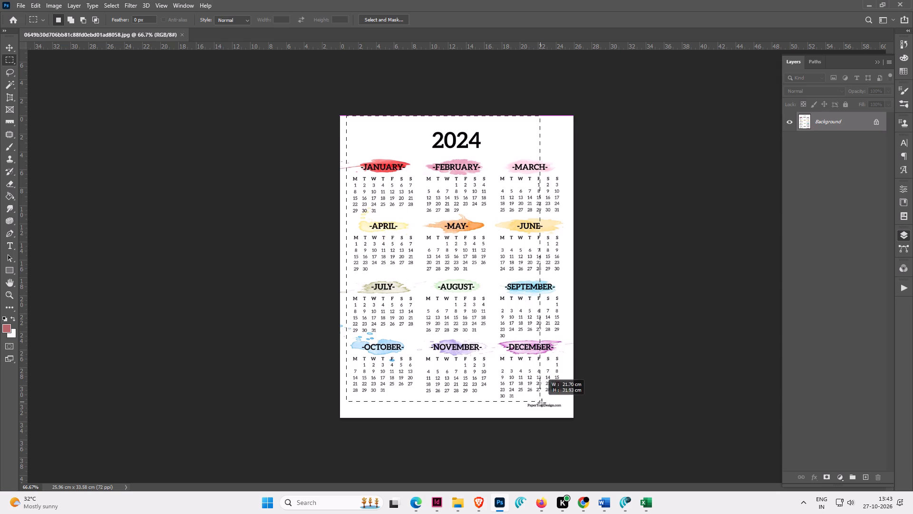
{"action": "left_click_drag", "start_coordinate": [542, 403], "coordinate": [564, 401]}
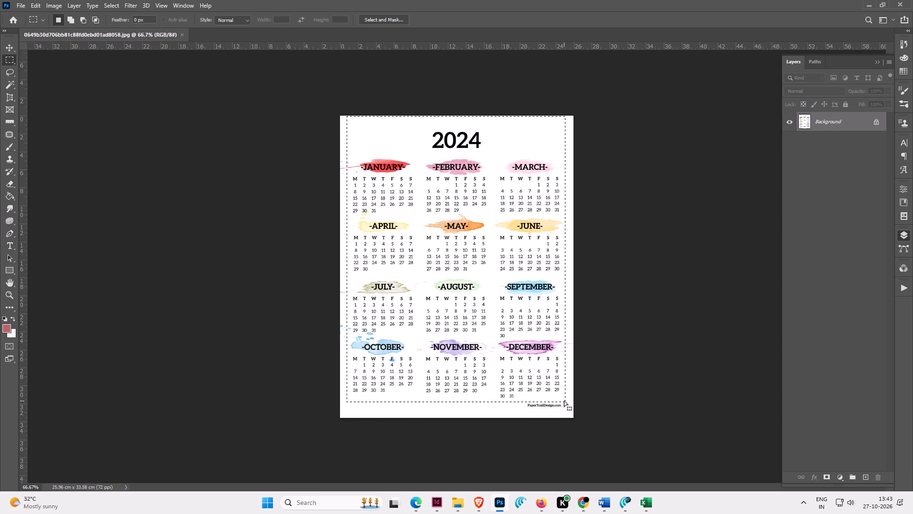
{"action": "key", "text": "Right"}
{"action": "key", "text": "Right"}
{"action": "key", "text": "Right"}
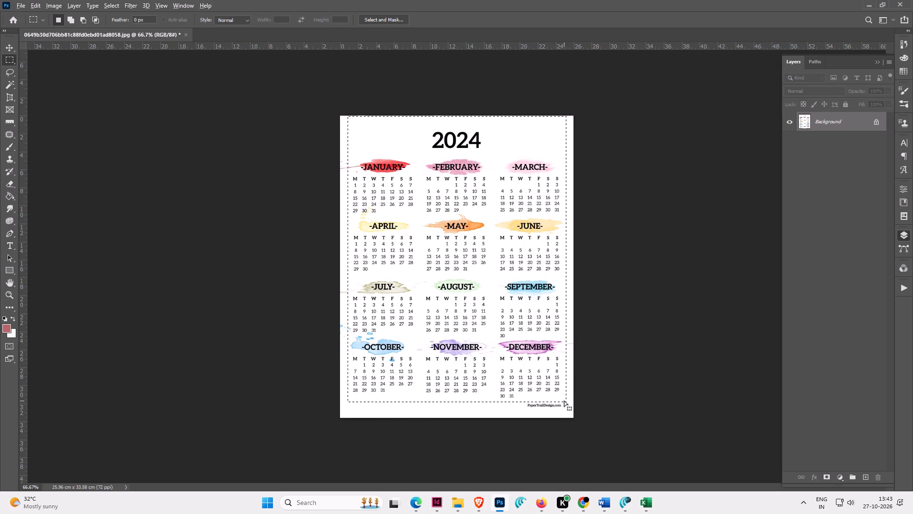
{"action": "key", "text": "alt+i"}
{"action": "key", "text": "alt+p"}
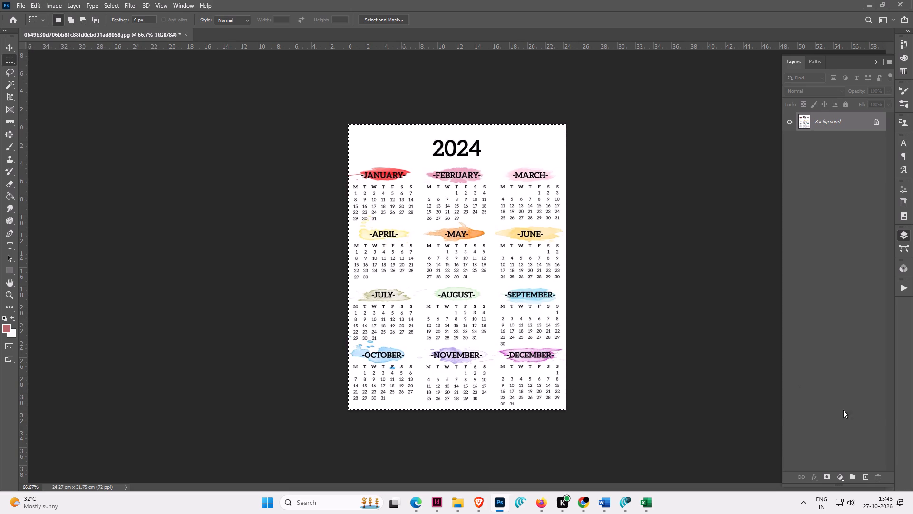
Browse the Windows system calendar back to January 2024 to compare its dates with the 2024 calendar image.
{"action": "left_click", "coordinate": [875, 506]}
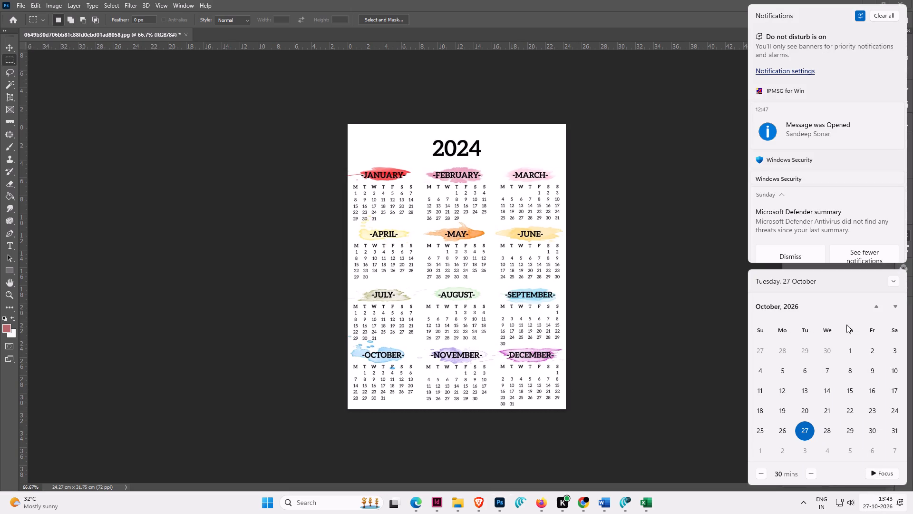
{"action": "triple_click", "coordinate": [877, 304]}
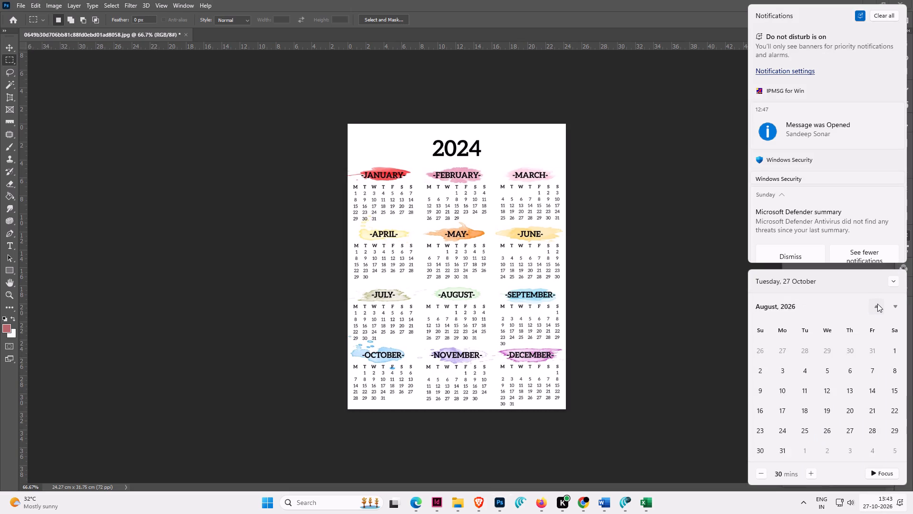
{"action": "triple_click", "coordinate": [877, 304]}
{"action": "left_click", "coordinate": [877, 304]}
{"action": "double_click", "coordinate": [877, 304]}
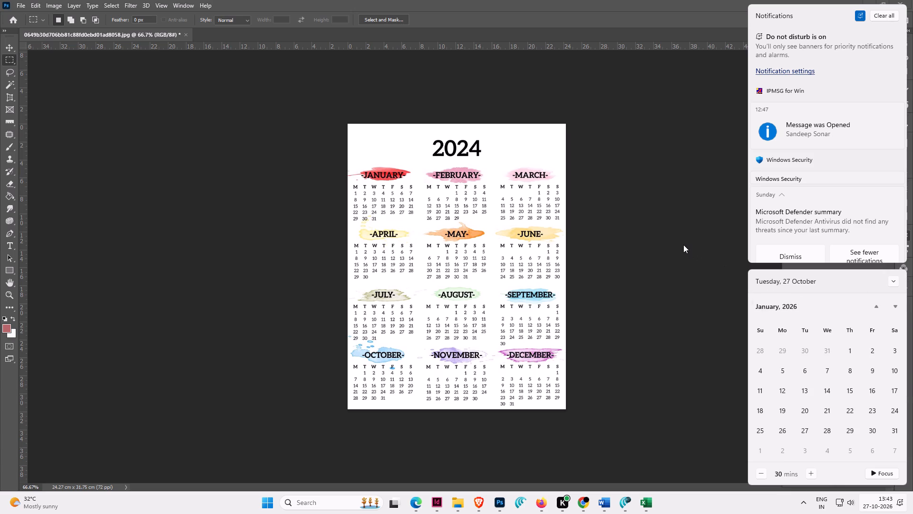
{"action": "triple_click", "coordinate": [879, 304]}
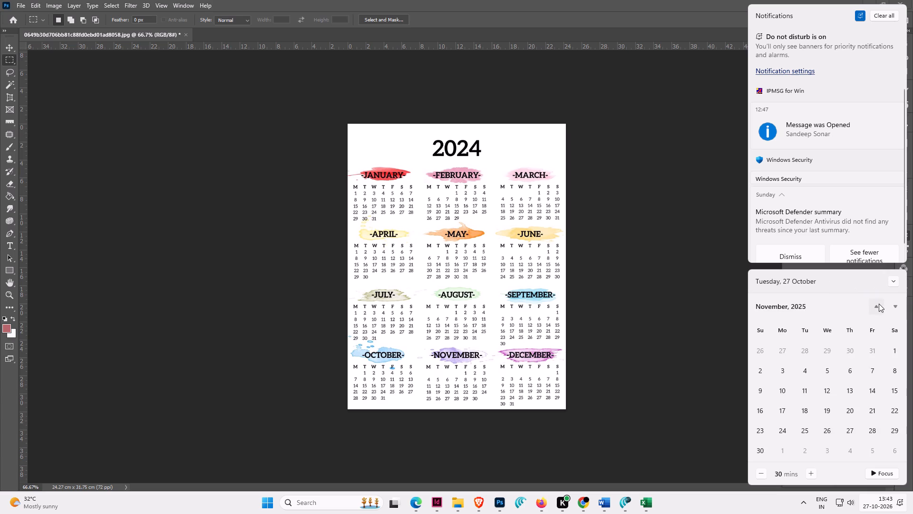
{"action": "triple_click", "coordinate": [879, 304]}
{"action": "triple_click", "coordinate": [879, 304]}
{"action": "left_click", "coordinate": [879, 304]}
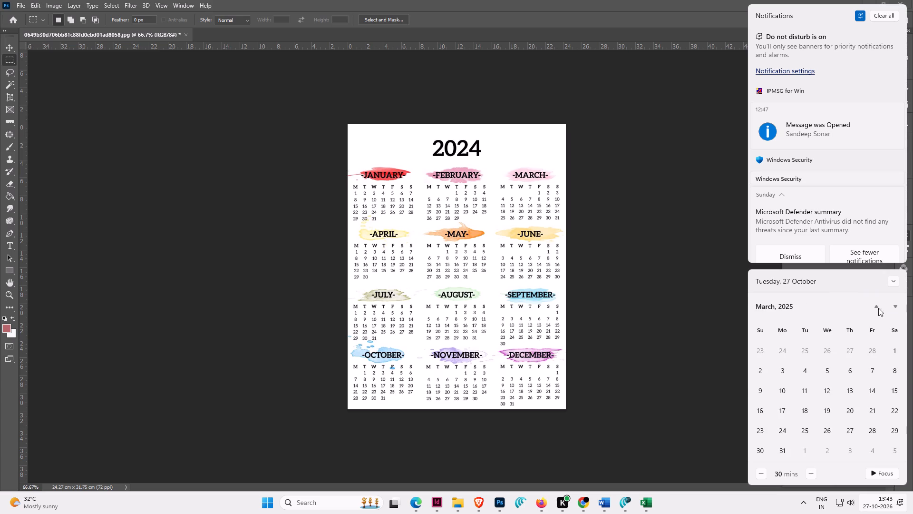
{"action": "double_click", "coordinate": [874, 308]}
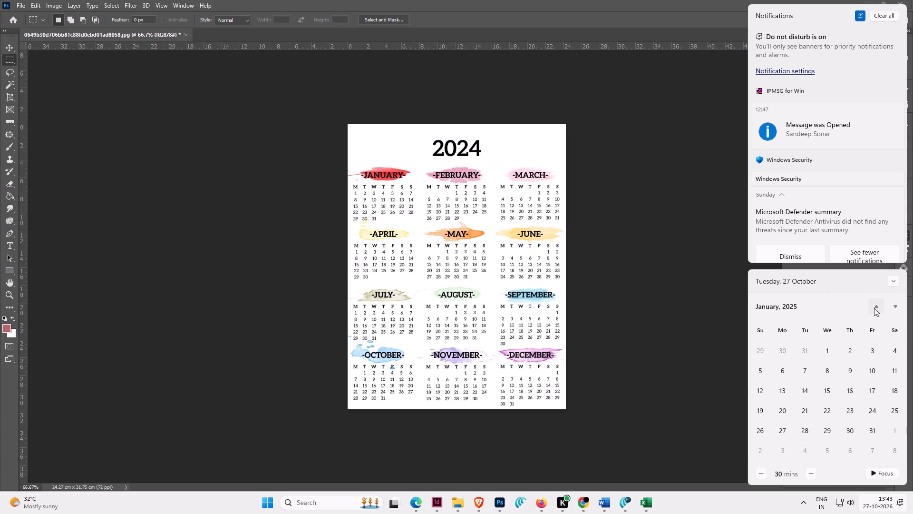
{"action": "triple_click", "coordinate": [874, 308]}
{"action": "triple_click", "coordinate": [874, 308]}
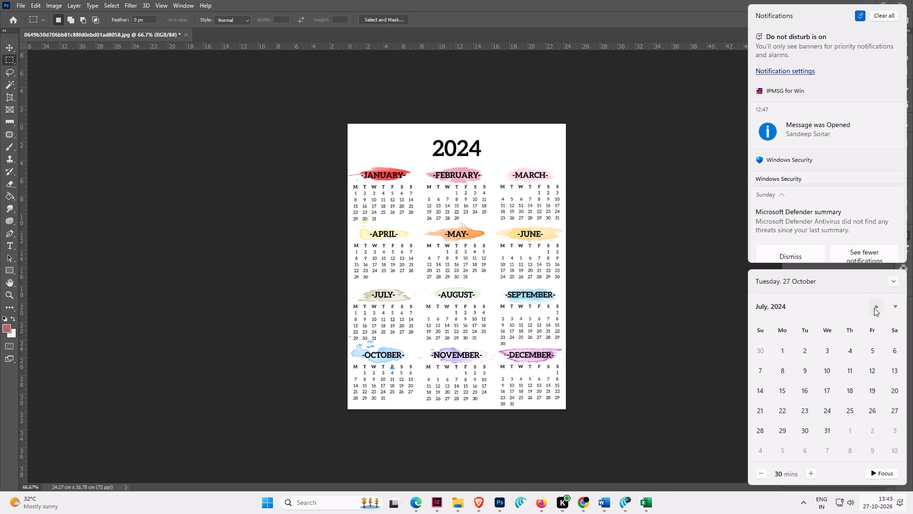
{"action": "triple_click", "coordinate": [874, 308]}
{"action": "triple_click", "coordinate": [874, 308]}
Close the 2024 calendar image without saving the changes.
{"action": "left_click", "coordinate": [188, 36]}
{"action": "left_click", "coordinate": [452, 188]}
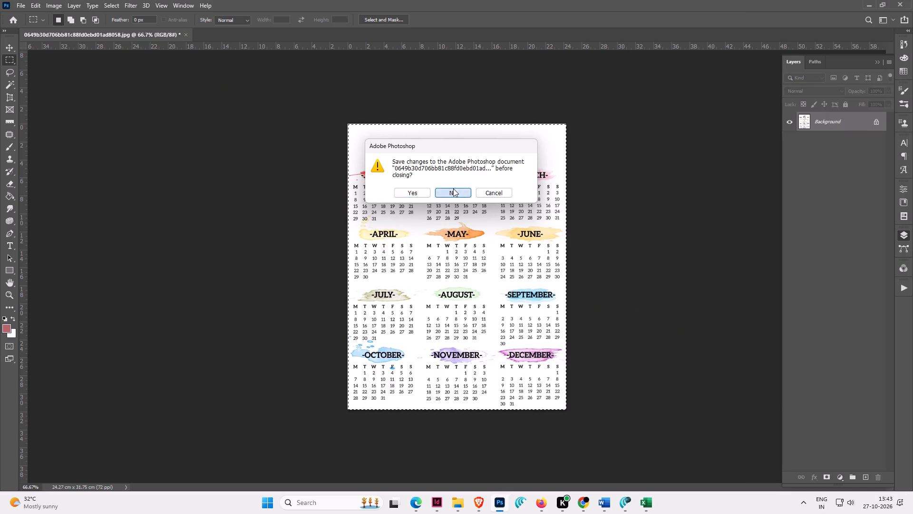
Switch to Chrome and change the Google search to "calendar 2025 printable".
{"action": "left_click", "coordinate": [589, 502]}
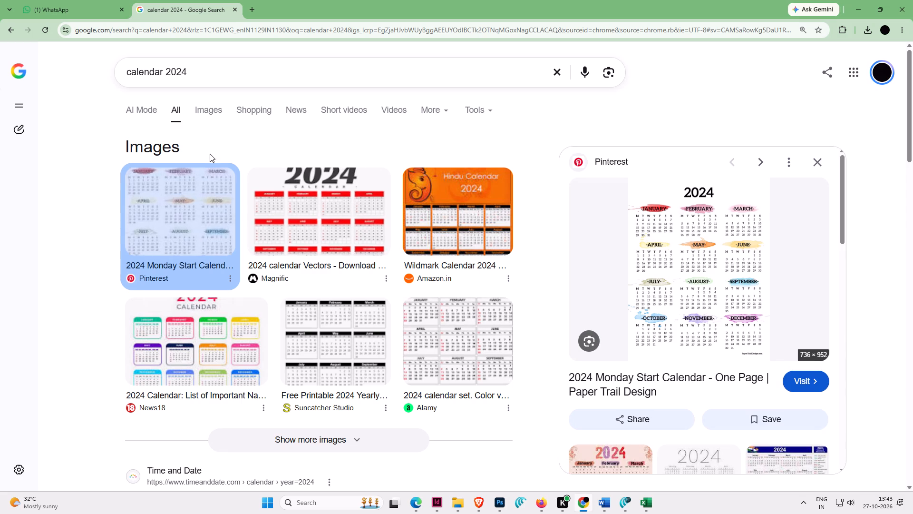
{"action": "left_click", "coordinate": [190, 69]}
{"action": "key", "text": "BackSpace"}
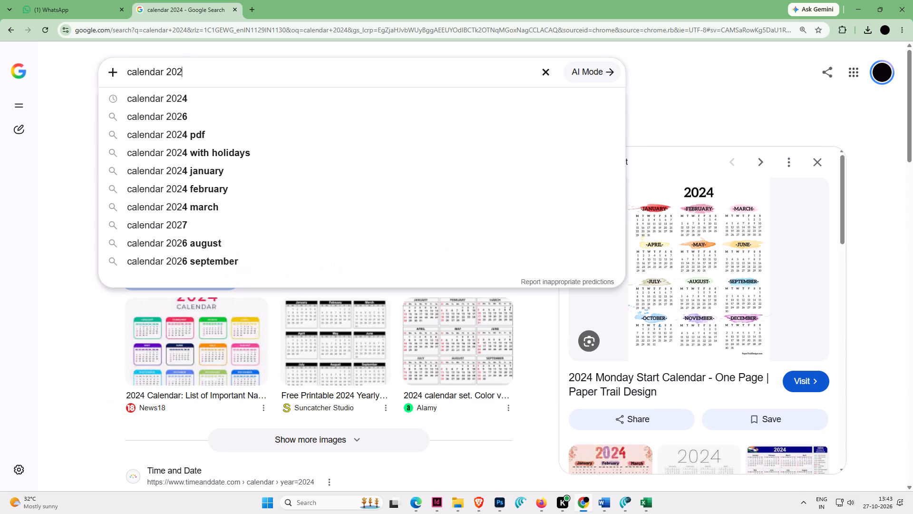
{"action": "key", "text": "5"}
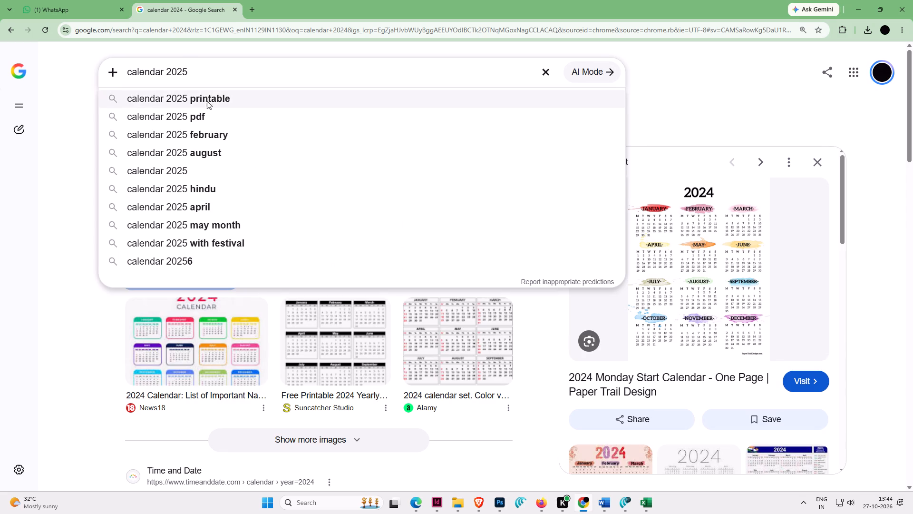
{"action": "left_click", "coordinate": [207, 101]}
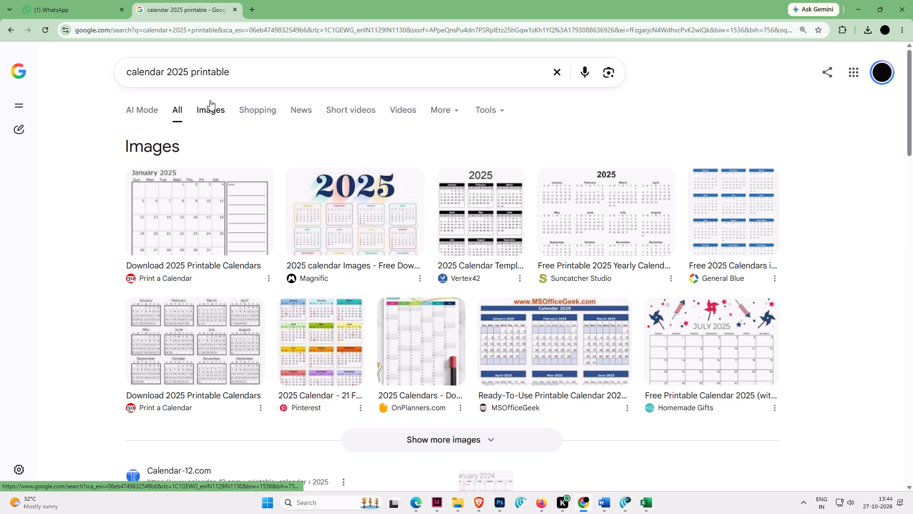
Save the General Blue 2025 calendar image as PNG 2025-calendar-portrait-sunday-start-1071x1386 in the Fast Quarter 2026 folder.
{"action": "left_click", "coordinate": [732, 196]}
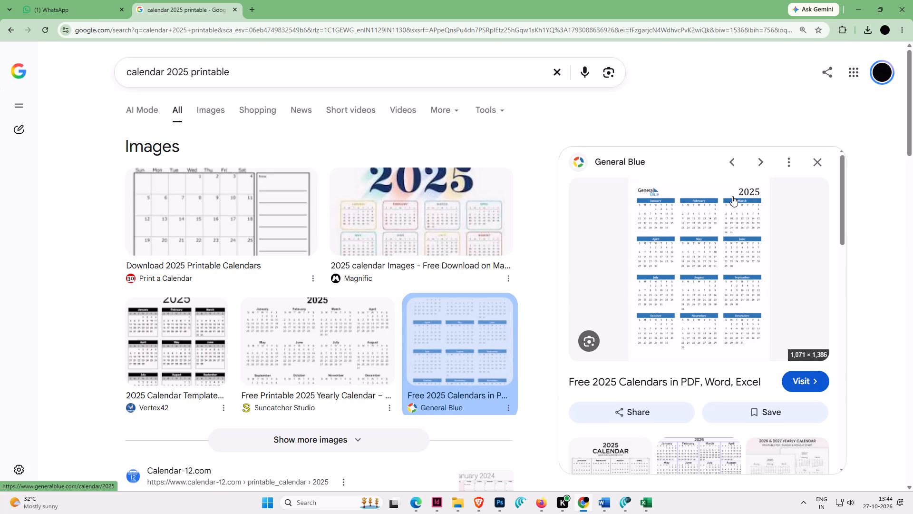
{"action": "right_click", "coordinate": [715, 221]}
{"action": "left_click", "coordinate": [763, 367]}
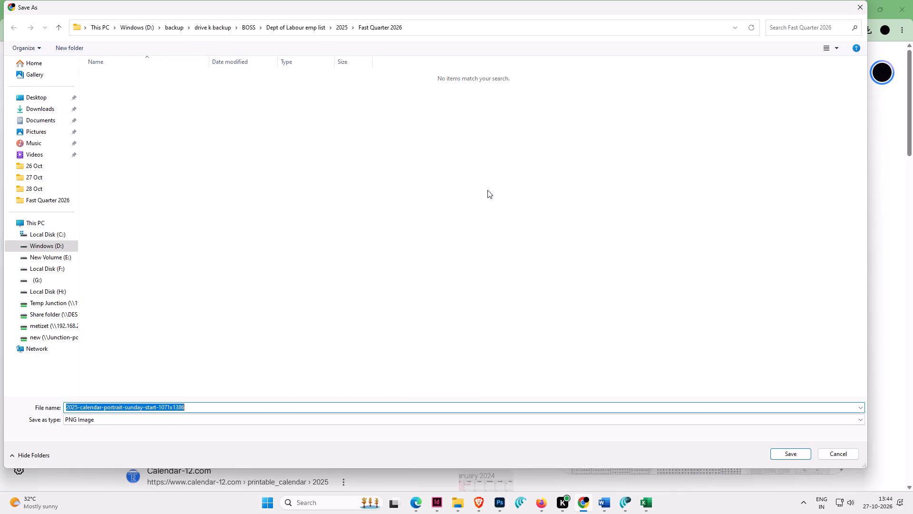
{"action": "left_click", "coordinate": [787, 455]}
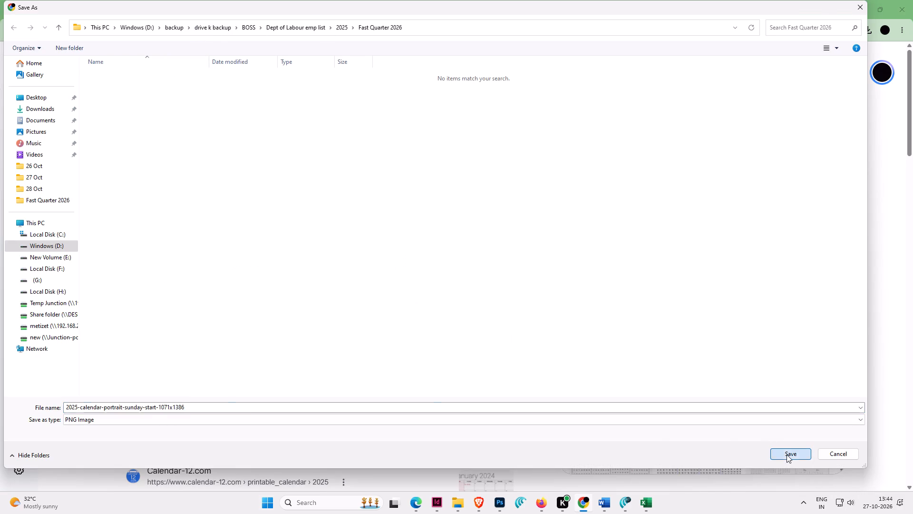
Open the saved 2025 calendar PNG from the Fast Quarter 2026 folder in Photoshop.
{"action": "left_click", "coordinate": [460, 501]}
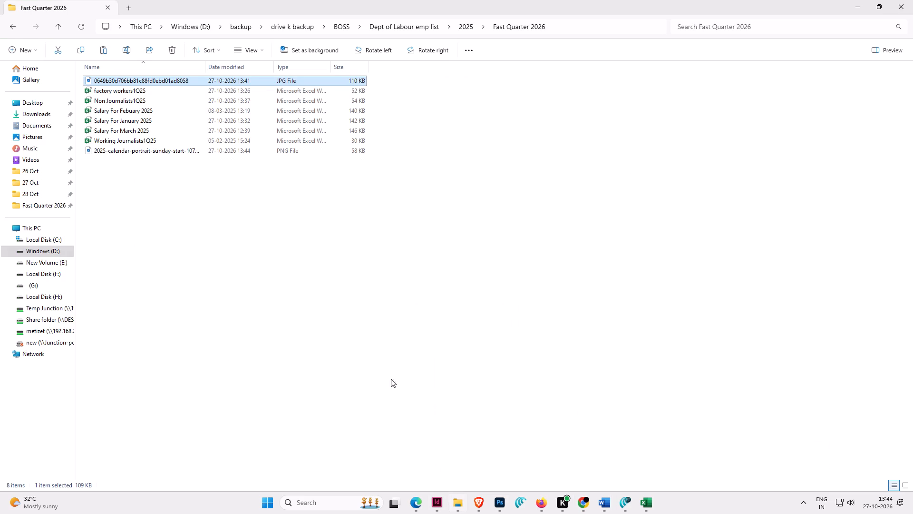
{"action": "left_click", "coordinate": [127, 152]}
{"action": "left_click_drag", "start_coordinate": [118, 151], "coordinate": [518, 457]}
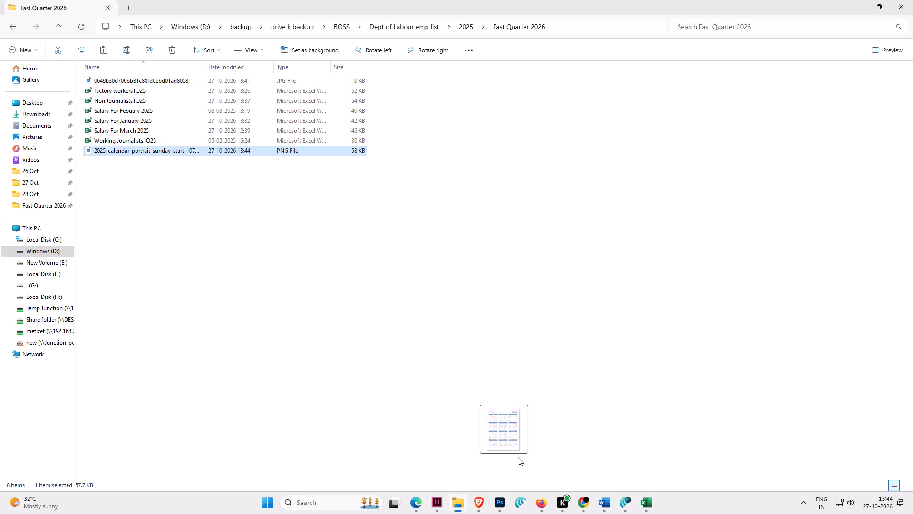
{"action": "left_click_drag", "start_coordinate": [518, 457], "coordinate": [478, 375]}
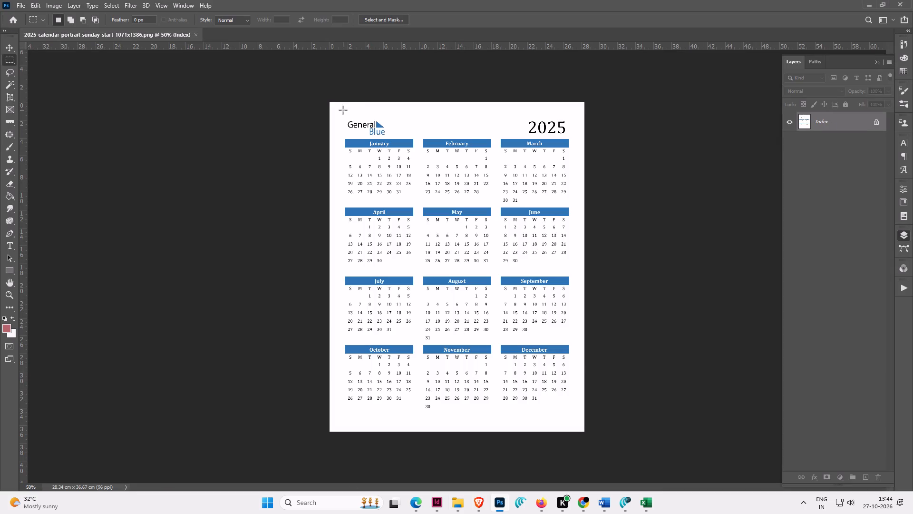
Crop the 2025 calendar image to about 25.6 × 33.6 cm around the heading and all twelve months, and try Auto Color on it.
{"action": "left_click_drag", "start_coordinate": [342, 110], "coordinate": [573, 404]}
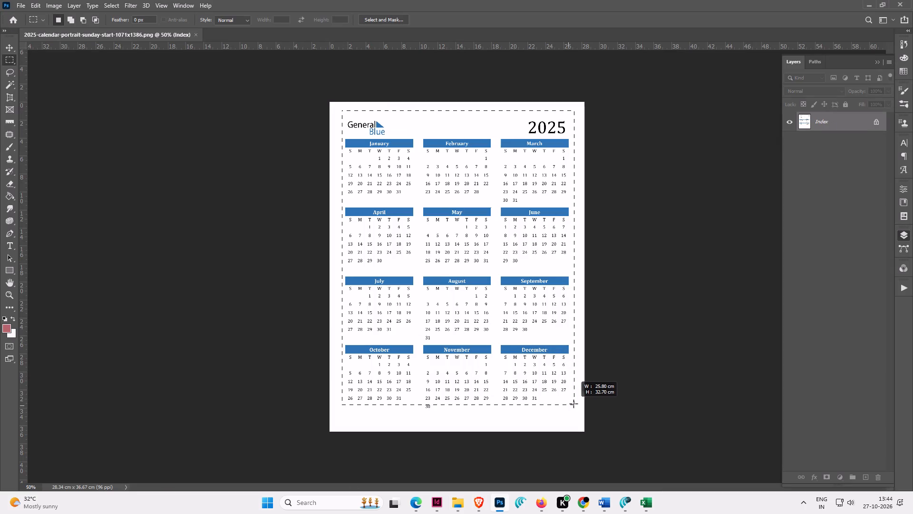
{"action": "left_click_drag", "start_coordinate": [573, 404], "coordinate": [573, 403]}
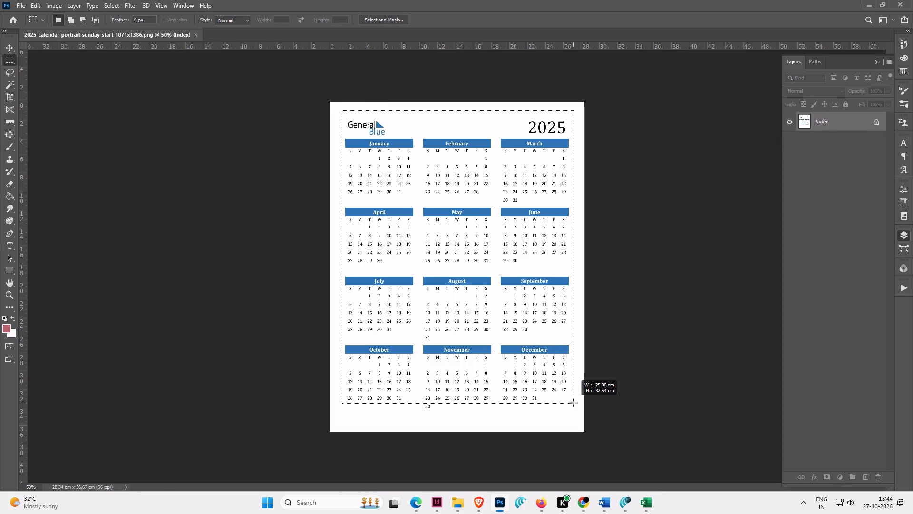
{"action": "left_click_drag", "start_coordinate": [573, 403], "coordinate": [572, 410]}
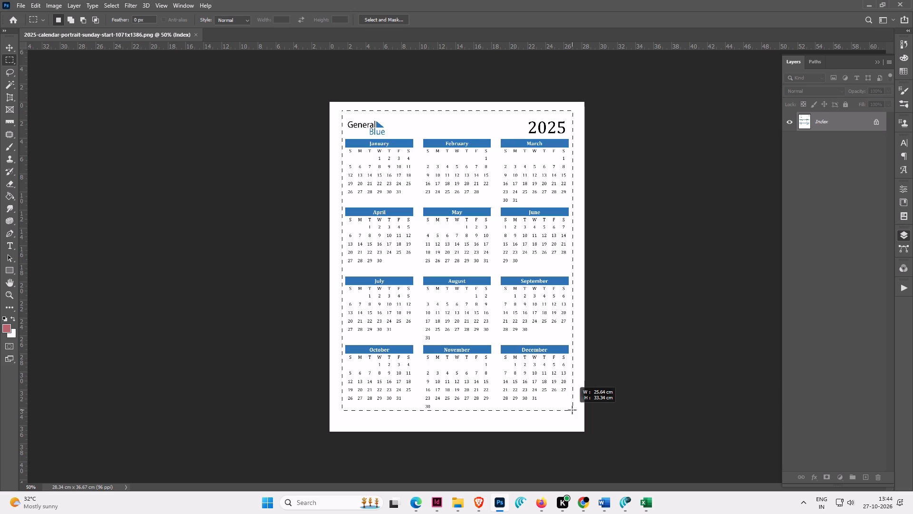
{"action": "left_click_drag", "start_coordinate": [572, 410], "coordinate": [572, 412]}
{"action": "key", "text": "alt+i"}
{"action": "key", "text": "alt+p"}
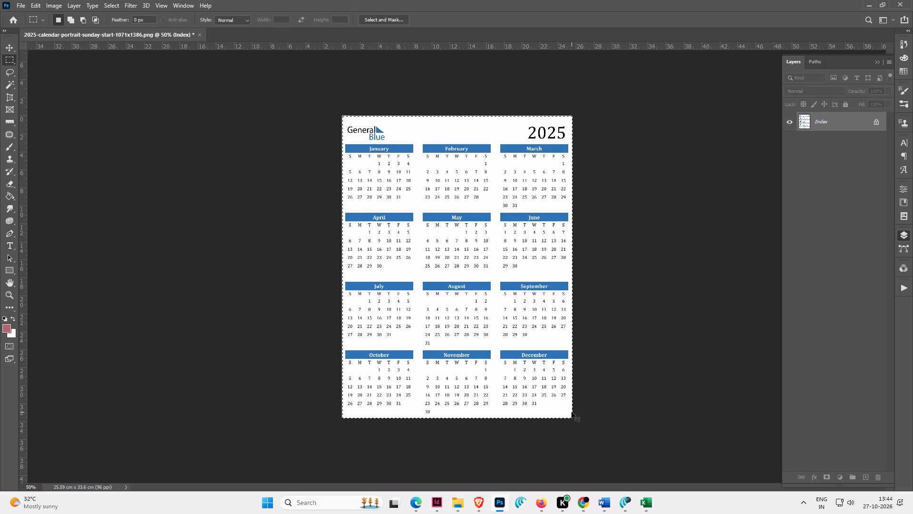
{"action": "key", "text": "ctrl+shift+b"}
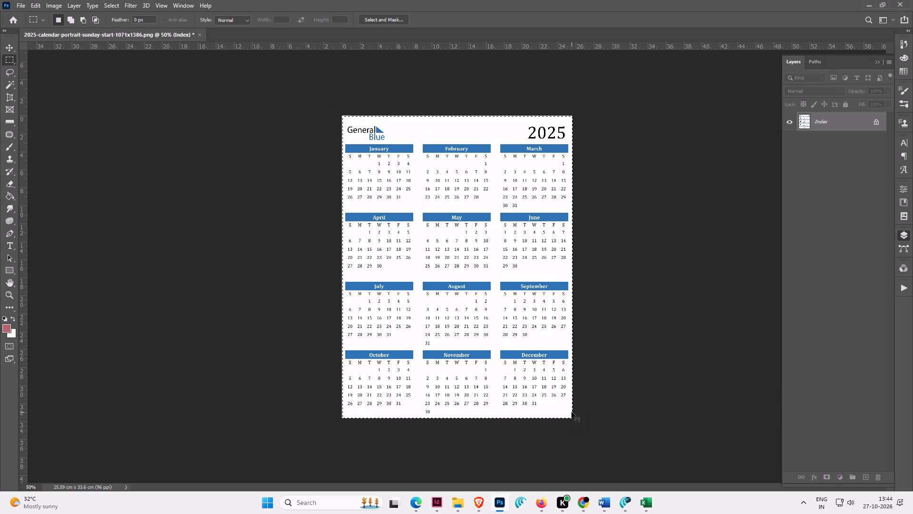
Print one copy of the cropped 2025 calendar on the KONICA MINOLTA 185en (Copy 3), scaled to fit the media.
{"action": "left_click", "coordinate": [21, 7]}
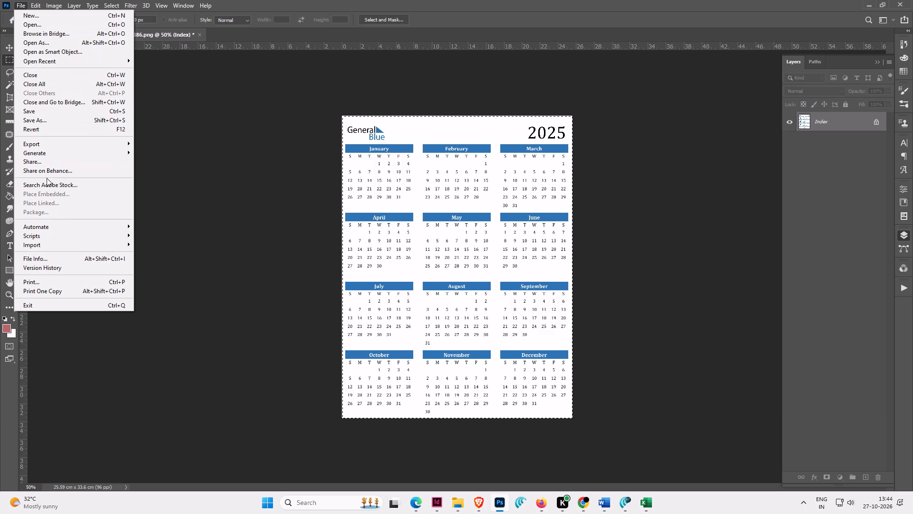
{"action": "left_click", "coordinate": [39, 279]}
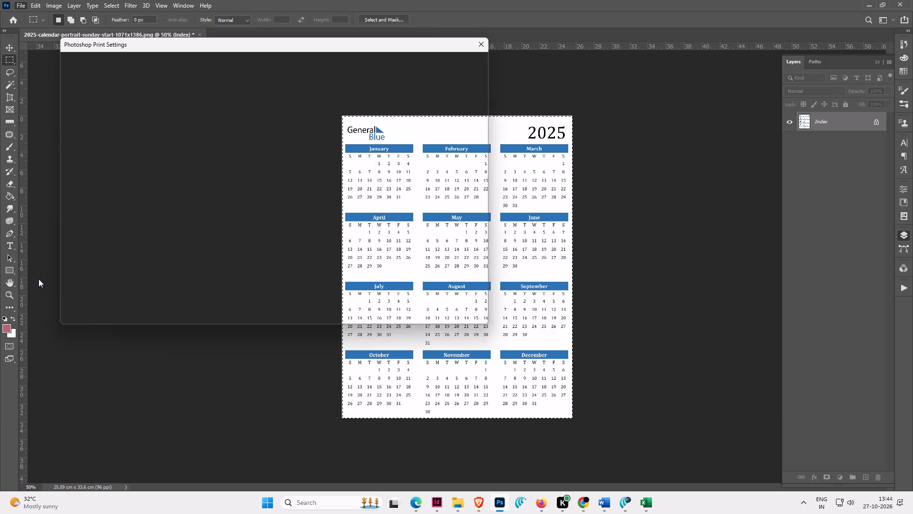
{"action": "left_click", "coordinate": [310, 209]}
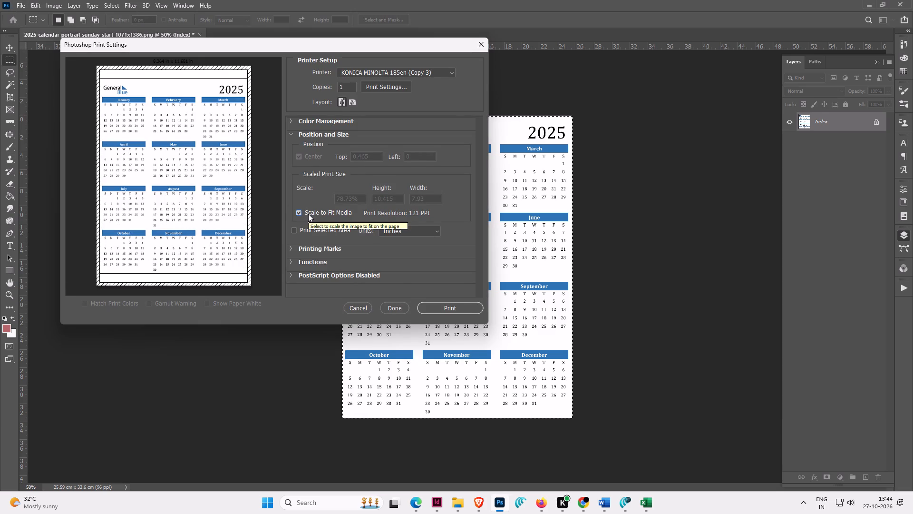
{"action": "left_click", "coordinate": [450, 309]}
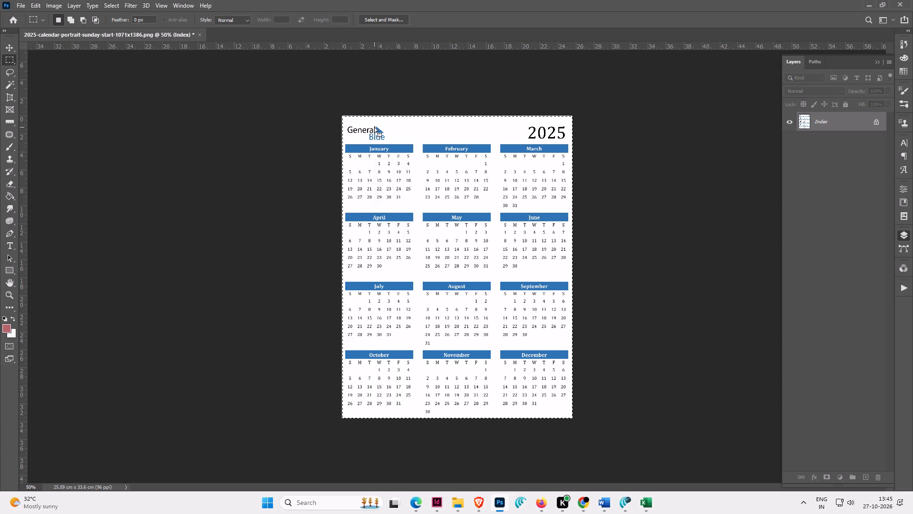
Switch to InDesign and close the blank Untitled-1 document.
{"action": "left_click", "coordinate": [440, 500]}
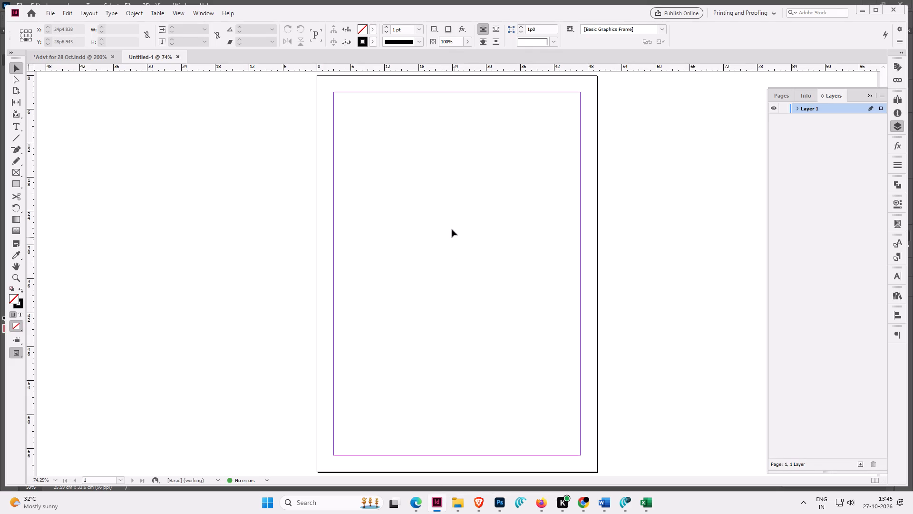
{"action": "left_click", "coordinate": [176, 52]}
{"action": "left_click", "coordinate": [178, 58]}
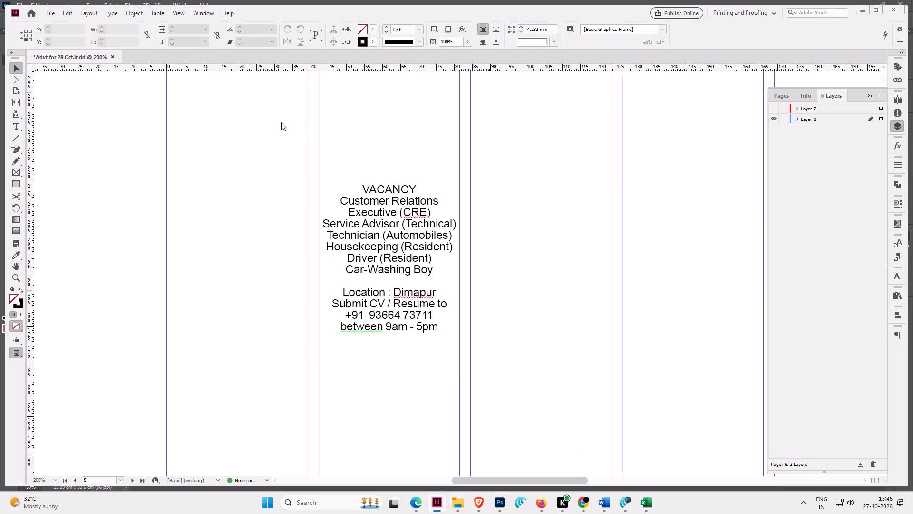
Switch to Excel and bring up the Salary For January 2025 and Non Journalists1Q25 workbooks side by side.
{"action": "left_click", "coordinate": [639, 504]}
{"action": "left_click", "coordinate": [613, 466]}
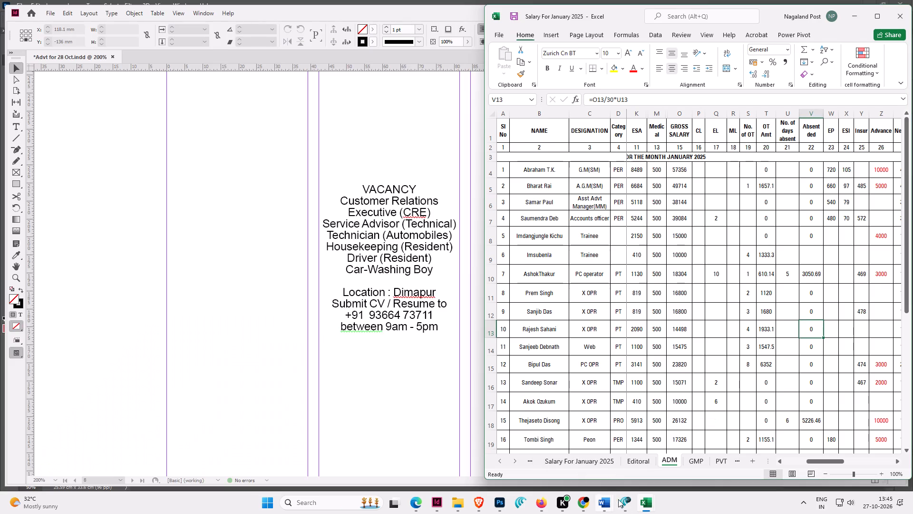
{"action": "left_click", "coordinate": [640, 503]}
{"action": "left_click", "coordinate": [570, 472]}
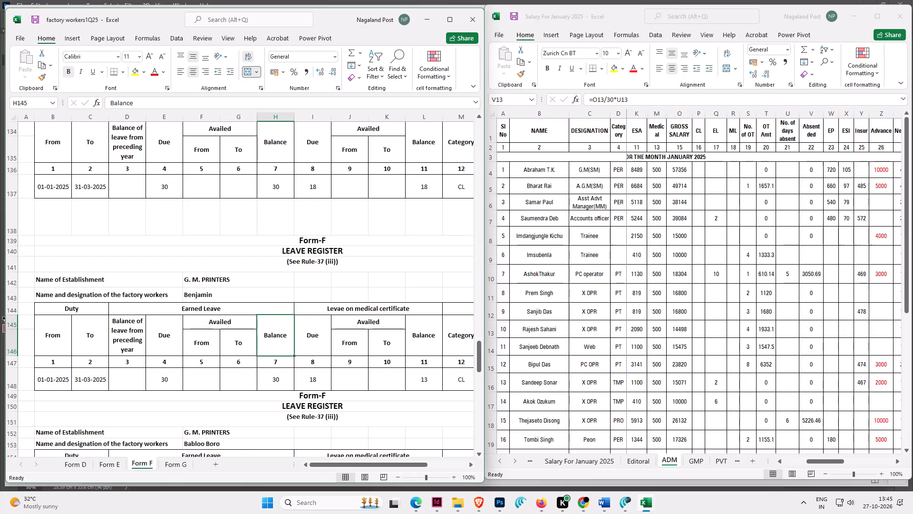
{"action": "left_click", "coordinate": [651, 500]}
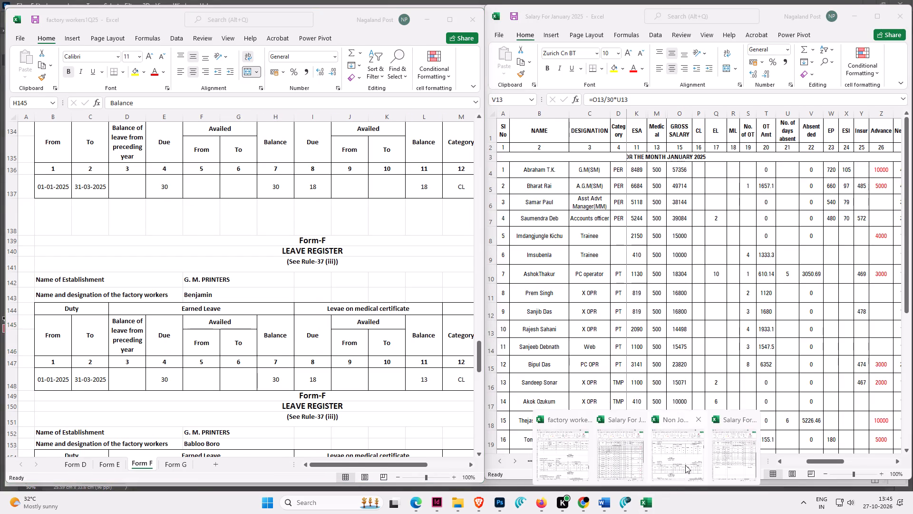
{"action": "left_click", "coordinate": [685, 465]}
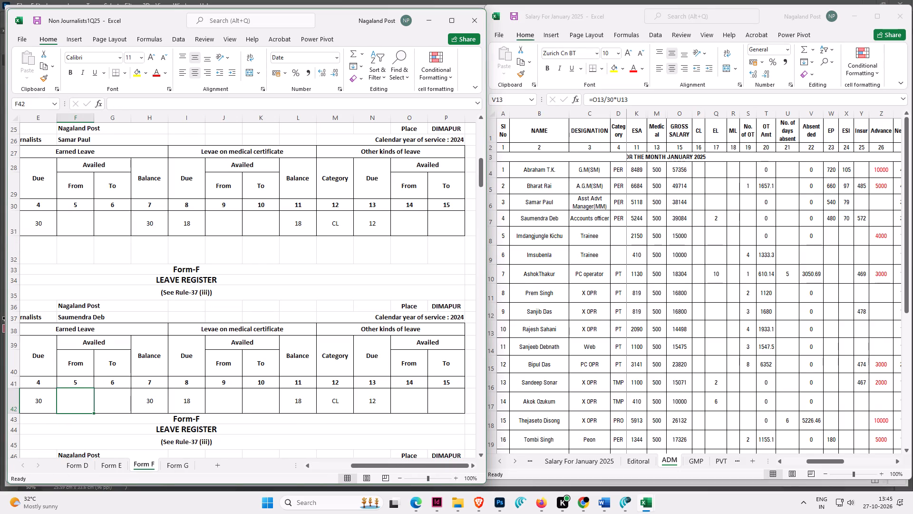
In Form F row 42, enter earned leave availed from 13/1/25 to 14/1/25 with a balance of 28.
{"action": "left_click", "coordinate": [75, 402]}
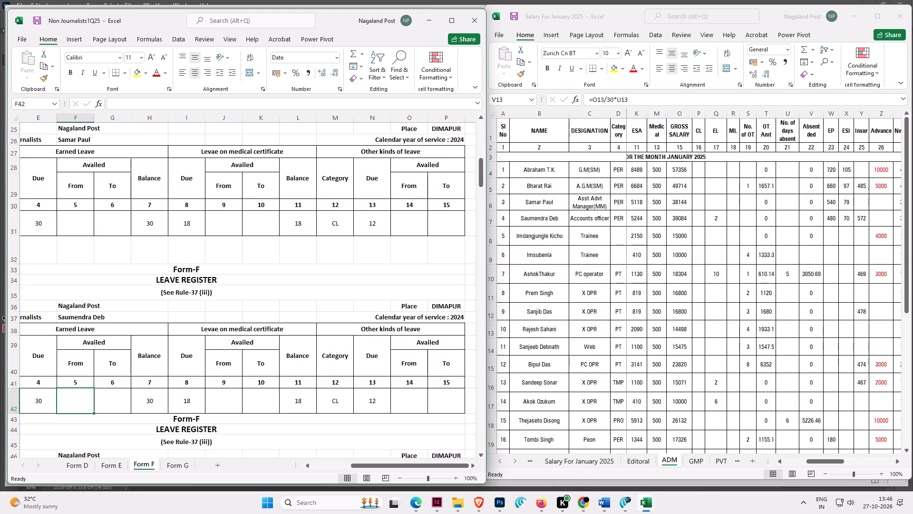
{"action": "type", "text": "13/1/25"}
{"action": "key", "text": "Tab"}
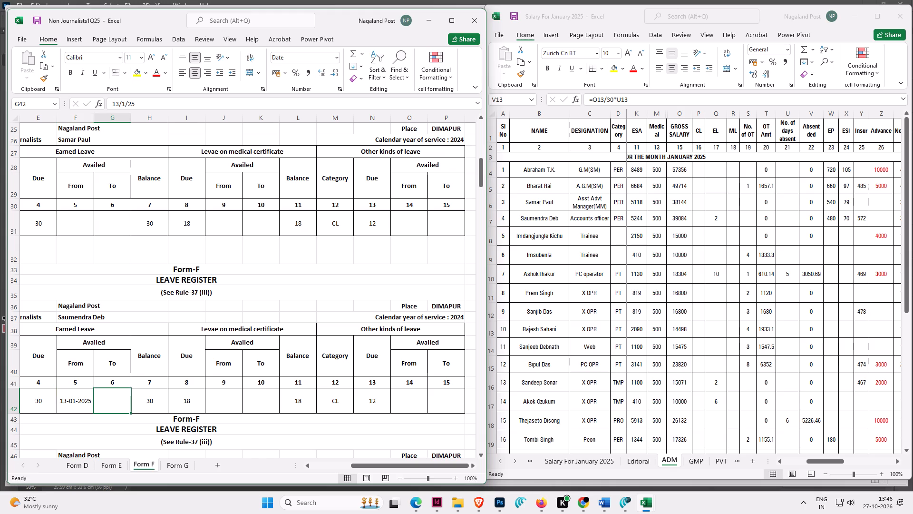
{"action": "type", "text": "14/1/25"}
{"action": "key", "text": "Tab"}
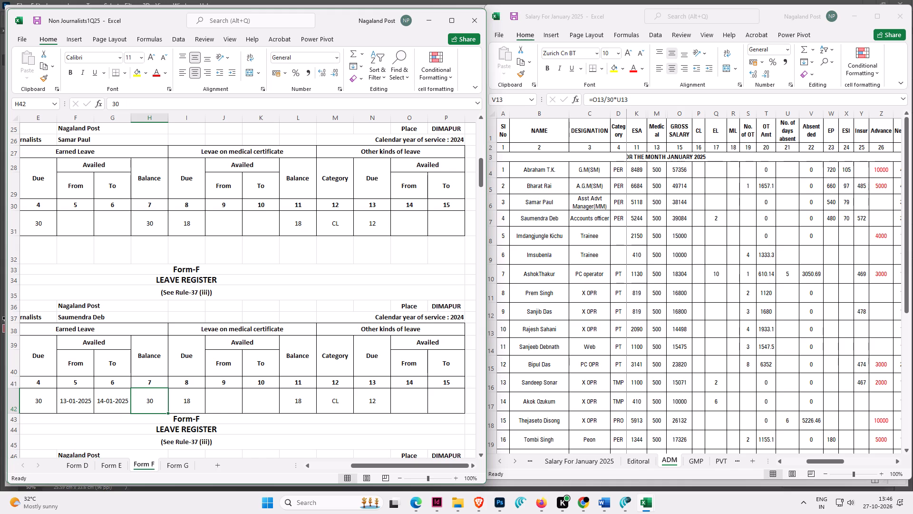
{"action": "type", "text": "28"}
{"action": "key", "text": "Return"}
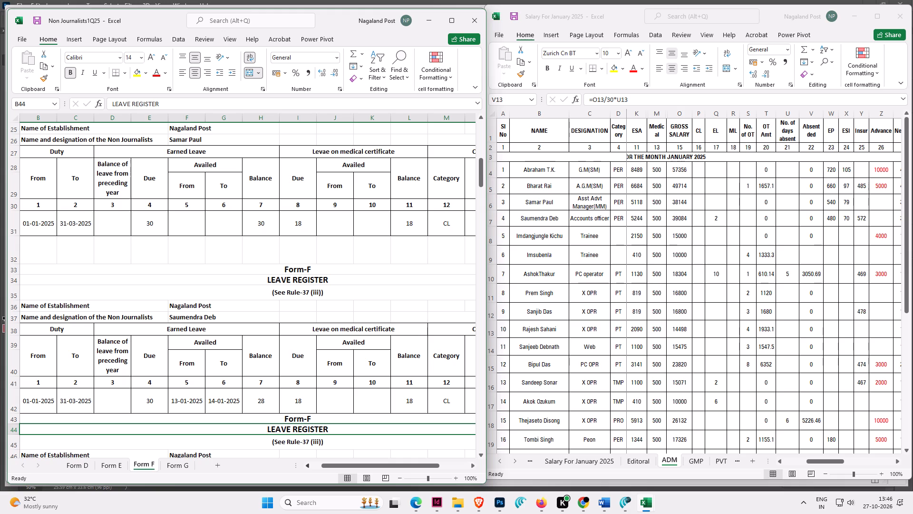
In Form F row 73, enter earned leave availed from 22/1/25 to 31/1/25 with a balance of 20.
{"action": "left_click", "coordinate": [153, 363]}
{"action": "scroll", "coordinate": [197, 361], "scroll_direction": "down", "scroll_amount": 5}
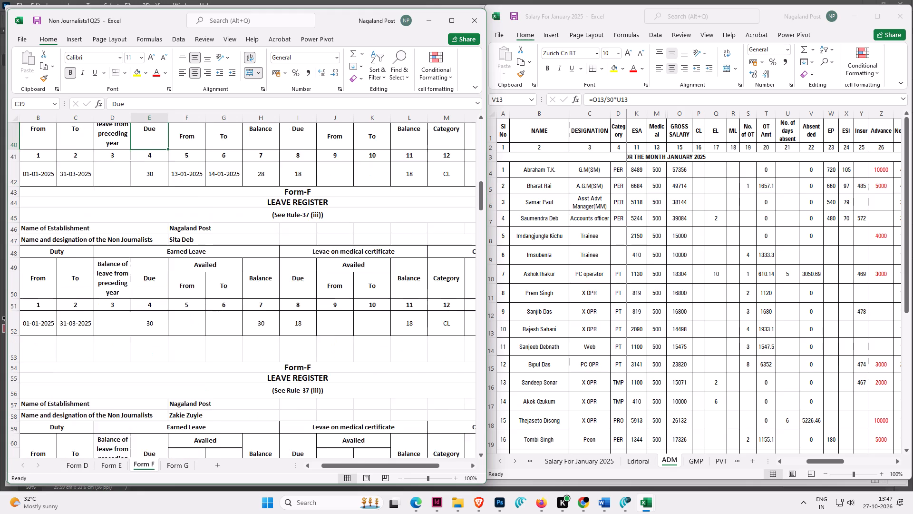
{"action": "scroll", "coordinate": [197, 361], "scroll_direction": "down", "scroll_amount": 6}
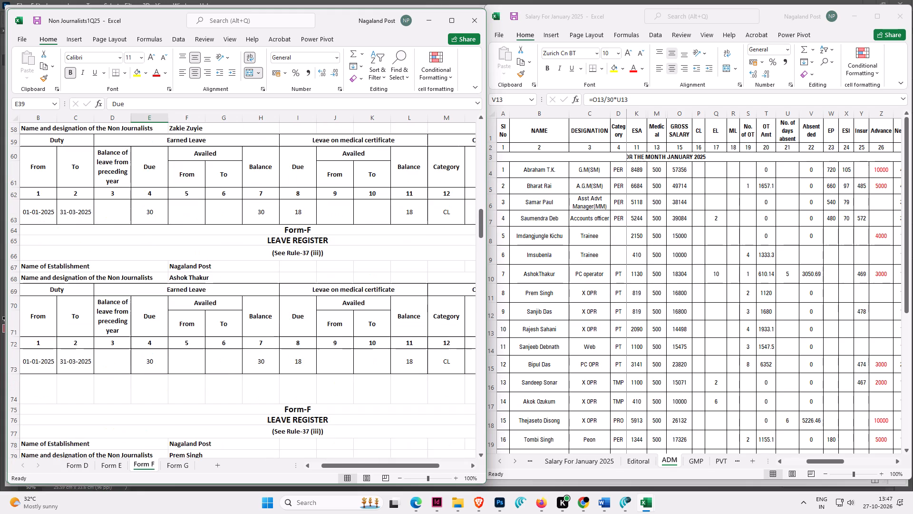
{"action": "left_click", "coordinate": [197, 361]}
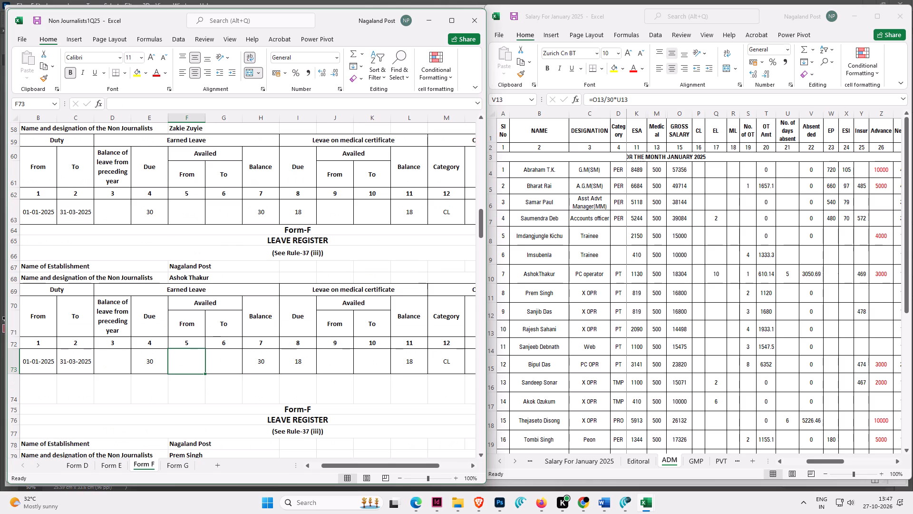
{"action": "left_click", "coordinate": [197, 361]}
{"action": "type", "text": "22/1/25"}
{"action": "key", "text": "Tab"}
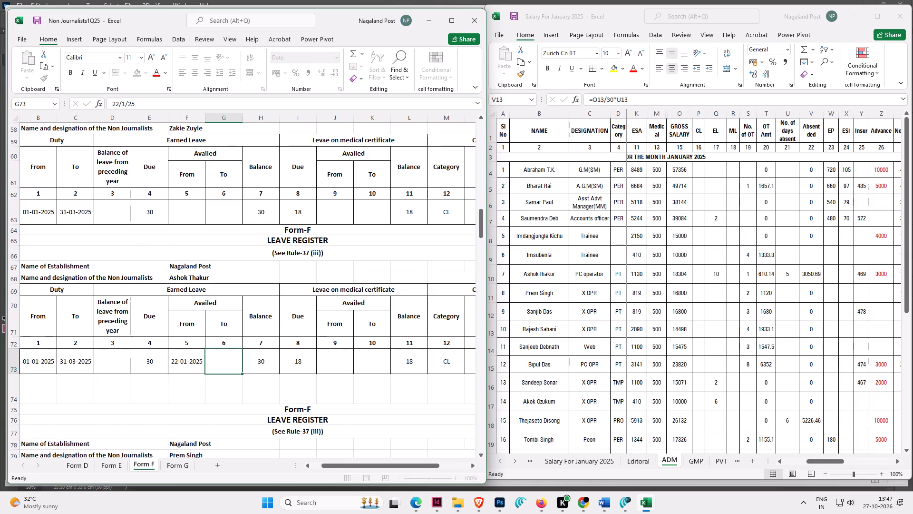
{"action": "type", "text": "31/"}
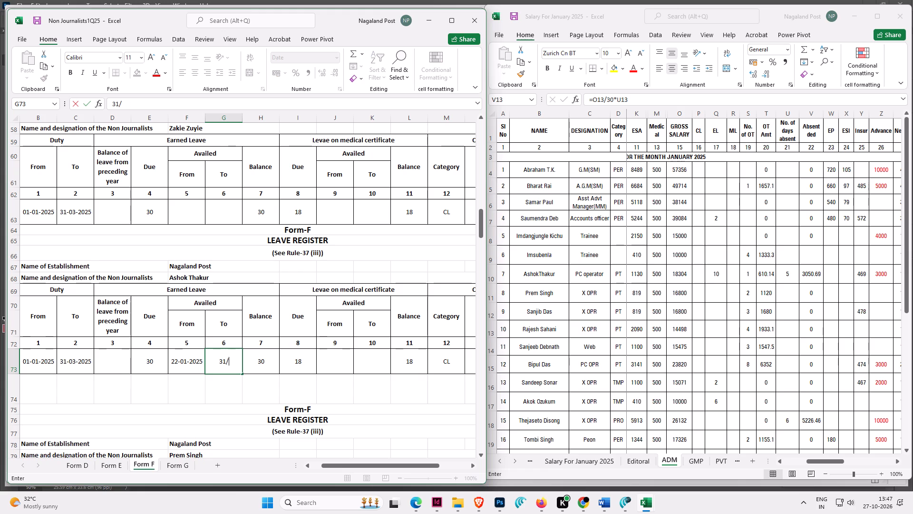
{"action": "type", "text": "1/25"}
{"action": "key", "text": "Tab"}
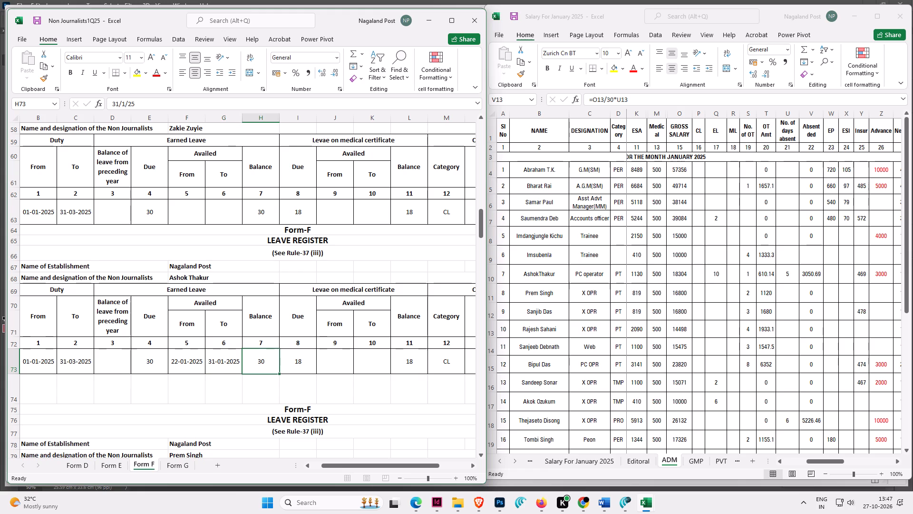
{"action": "type", "text": "20"}
{"action": "key", "text": "Tab"}
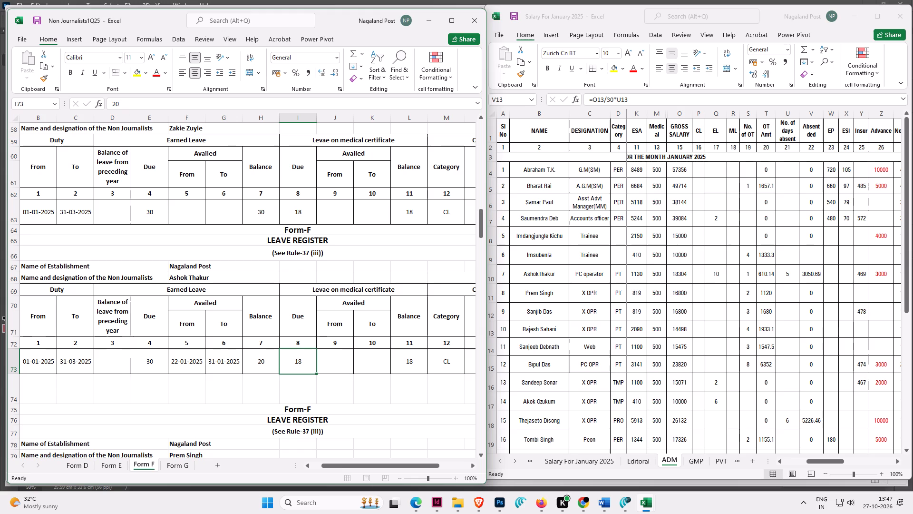
In Form F row 126, enter earned leave availed from 17/1/25 to 18/1/25 with a balance of 28.
{"action": "scroll", "coordinate": [231, 338], "scroll_direction": "down", "scroll_amount": 5}
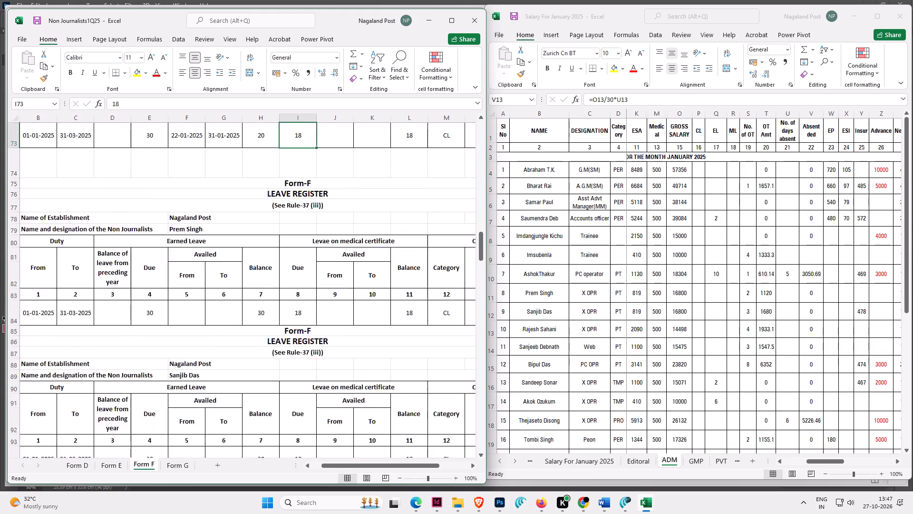
{"action": "scroll", "coordinate": [233, 339], "scroll_direction": "down", "scroll_amount": 1}
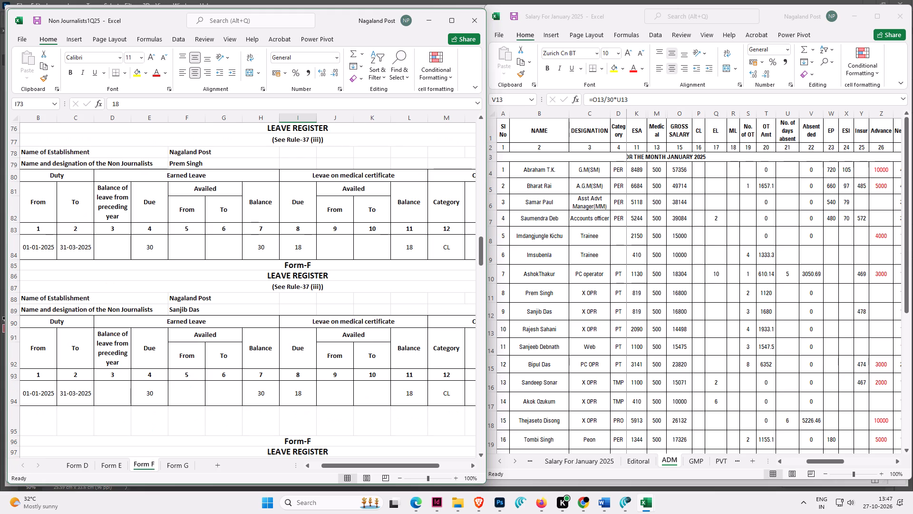
{"action": "scroll", "coordinate": [233, 339], "scroll_direction": "down", "scroll_amount": 4}
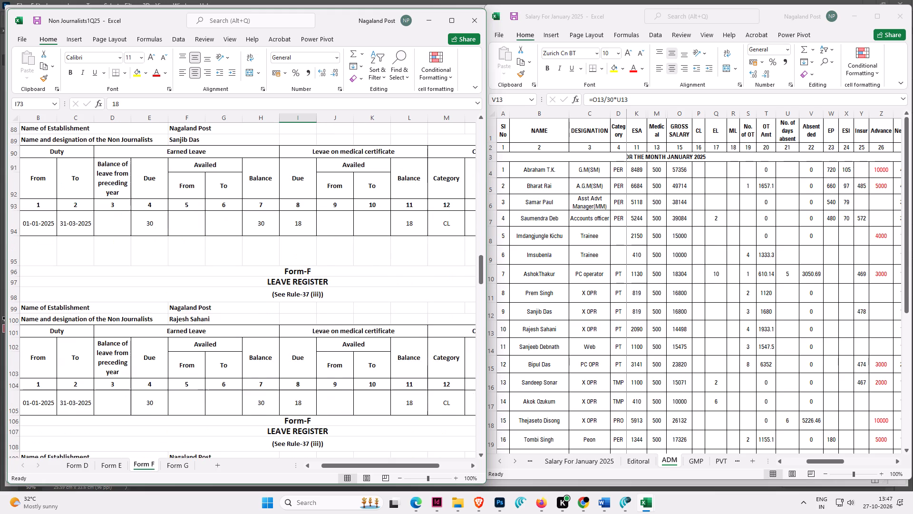
{"action": "scroll", "coordinate": [233, 339], "scroll_direction": "down", "scroll_amount": 5}
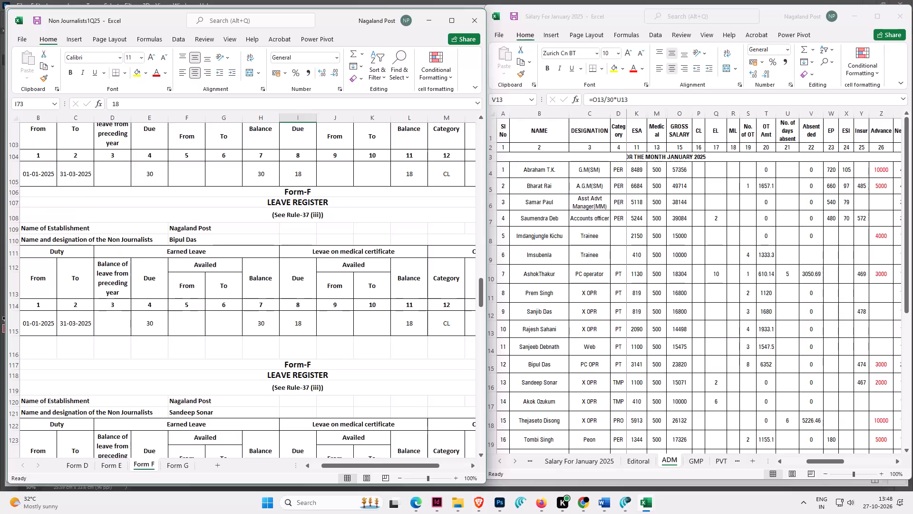
{"action": "scroll", "coordinate": [238, 323], "scroll_direction": "down", "scroll_amount": 2}
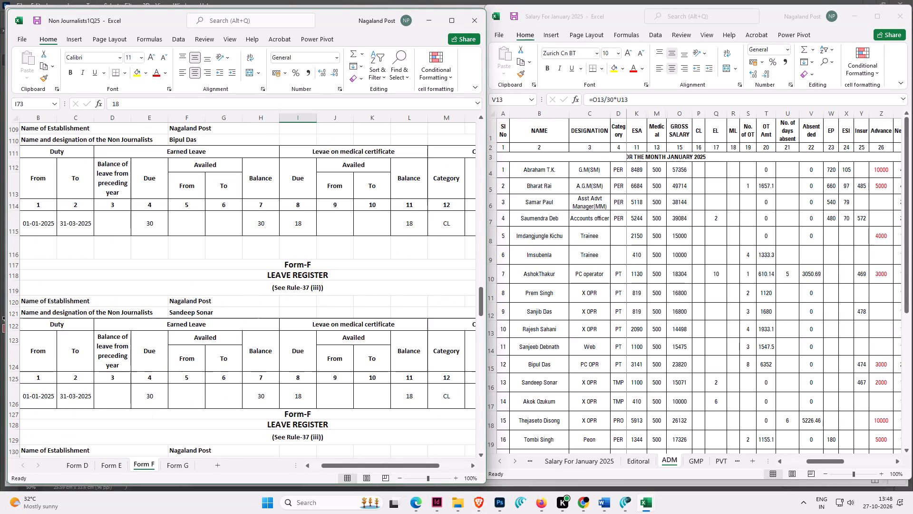
{"action": "left_click", "coordinate": [178, 393]}
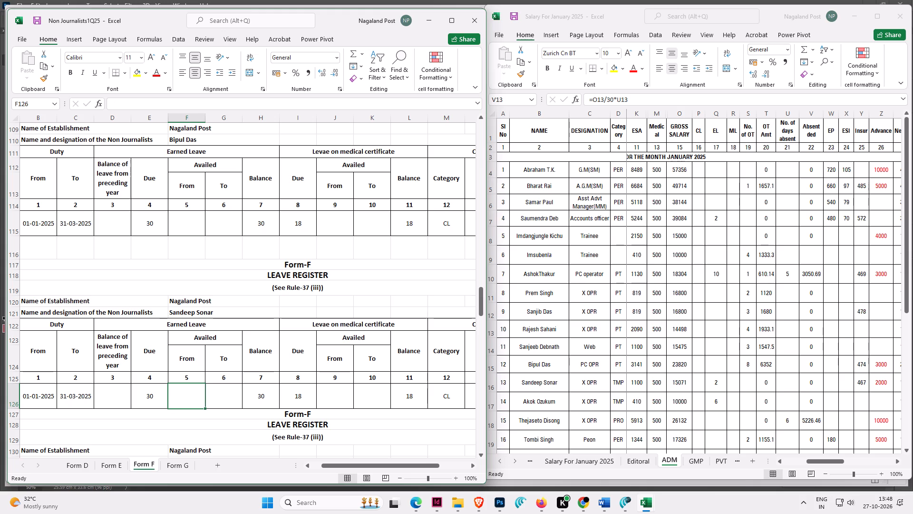
{"action": "type", "text": "17/1/25"}
{"action": "key", "text": "Tab"}
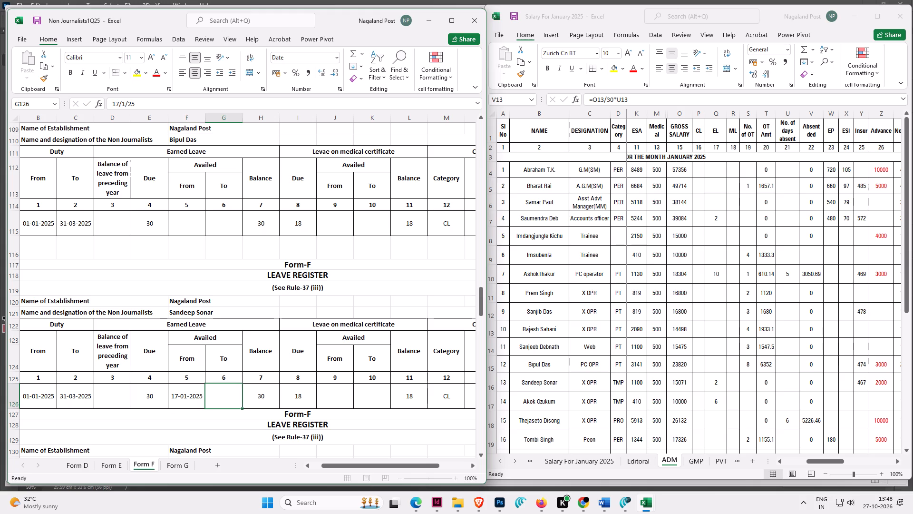
{"action": "key", "text": "1"}
{"action": "type", "text": "85"}
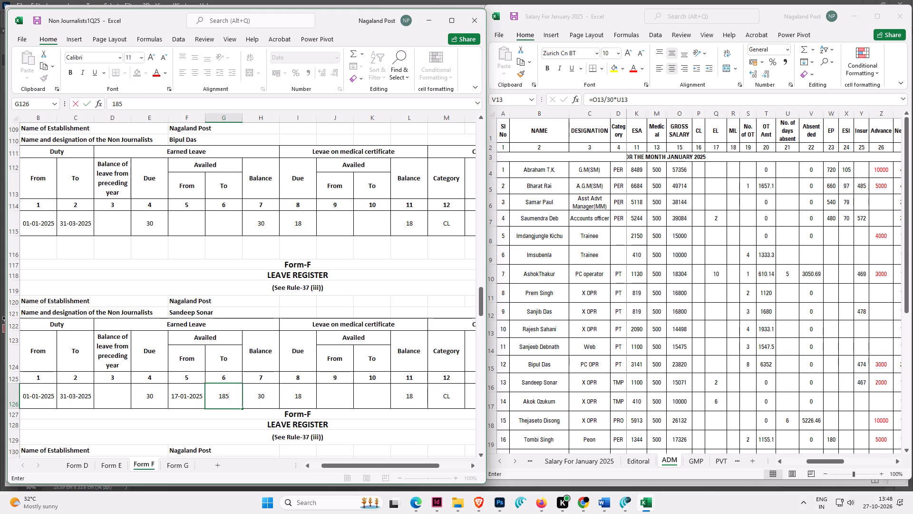
{"action": "key", "text": "BackSpace"}
{"action": "type", "text": "/1/"}
{"action": "type", "text": "25"}
{"action": "key", "text": "Tab"}
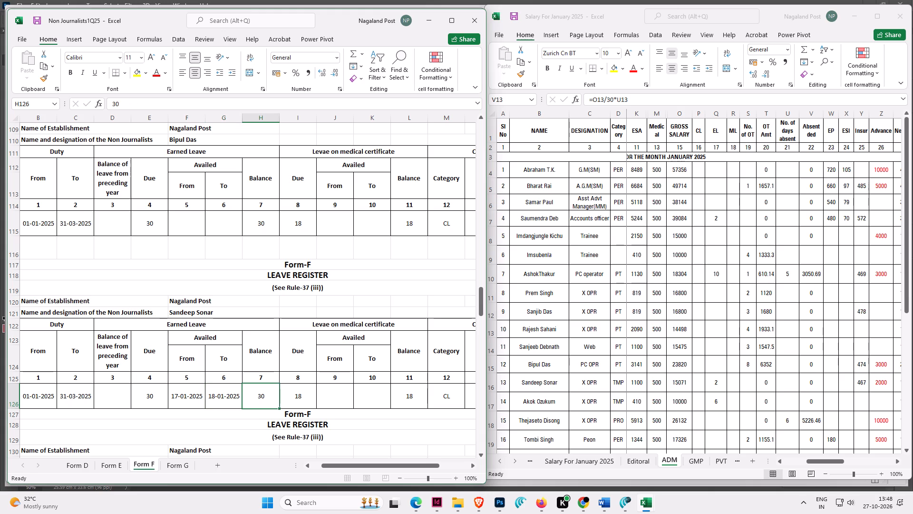
{"action": "type", "text": "28"}
{"action": "key", "text": "Return"}
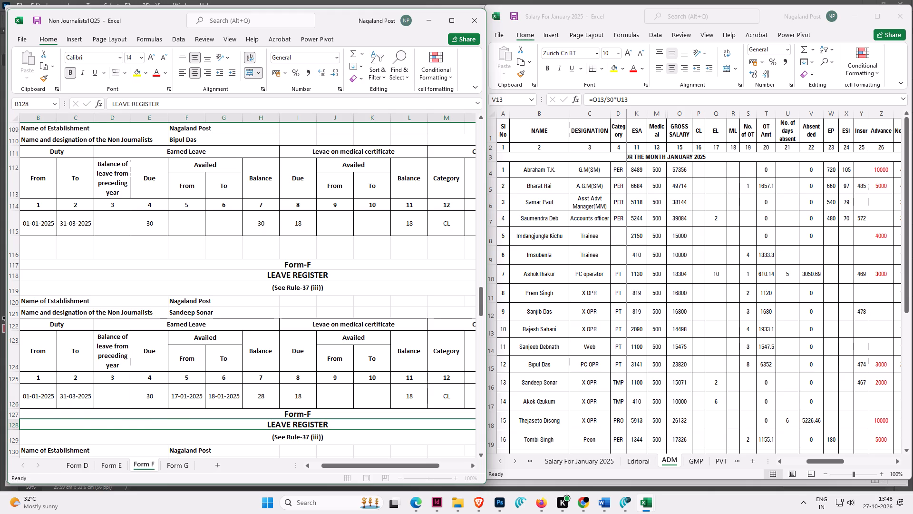
Review the remaining Form F leave registers below row 128 against the EL entries in the January salary sheet.
{"action": "scroll", "coordinate": [188, 379], "scroll_direction": "down", "scroll_amount": 5}
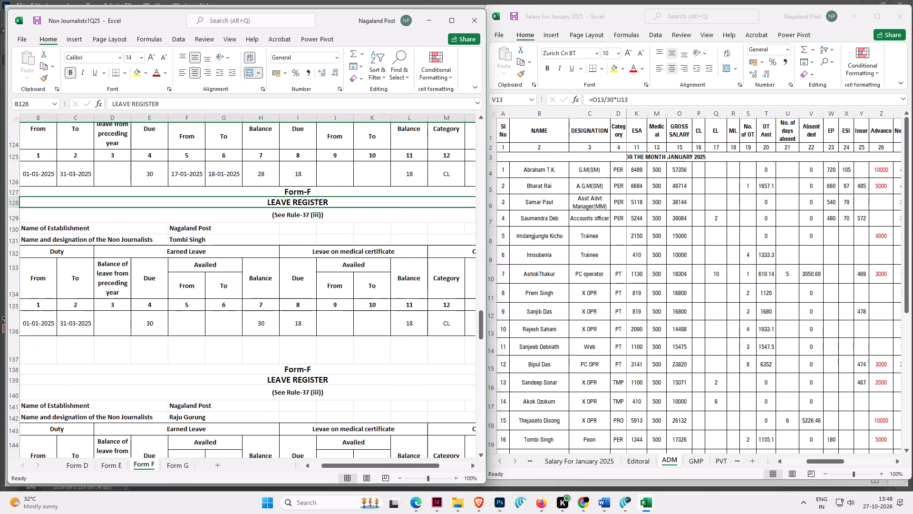
{"action": "scroll", "coordinate": [188, 379], "scroll_direction": "down", "scroll_amount": 6}
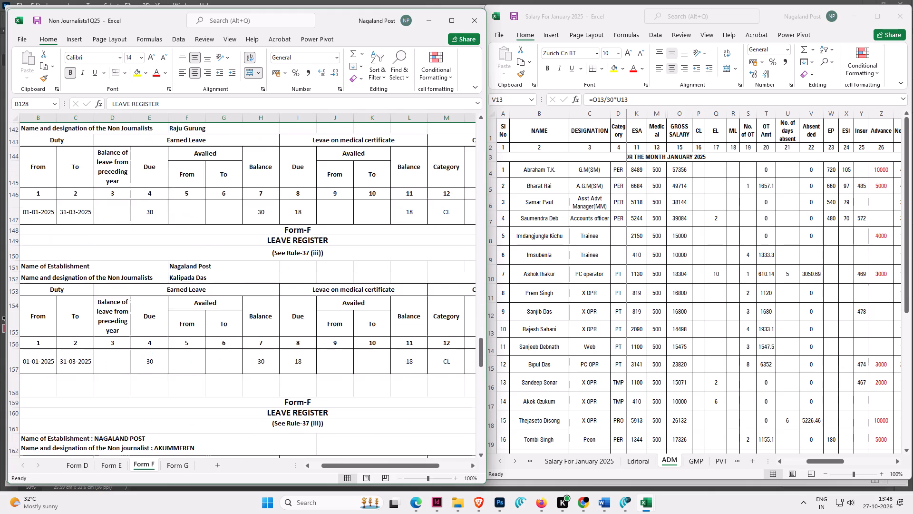
{"action": "scroll", "coordinate": [214, 375], "scroll_direction": "down", "scroll_amount": 8}
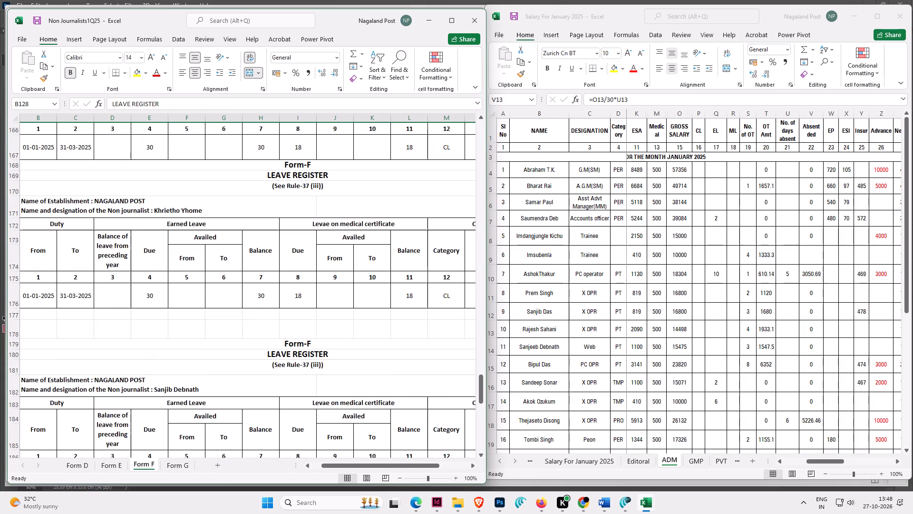
{"action": "scroll", "coordinate": [215, 375], "scroll_direction": "down", "scroll_amount": 7}
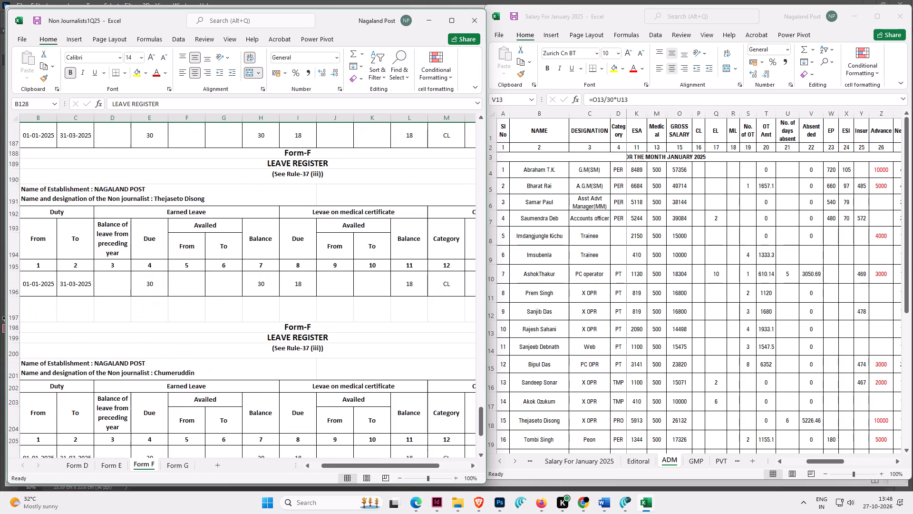
{"action": "scroll", "coordinate": [215, 375], "scroll_direction": "down", "scroll_amount": 8}
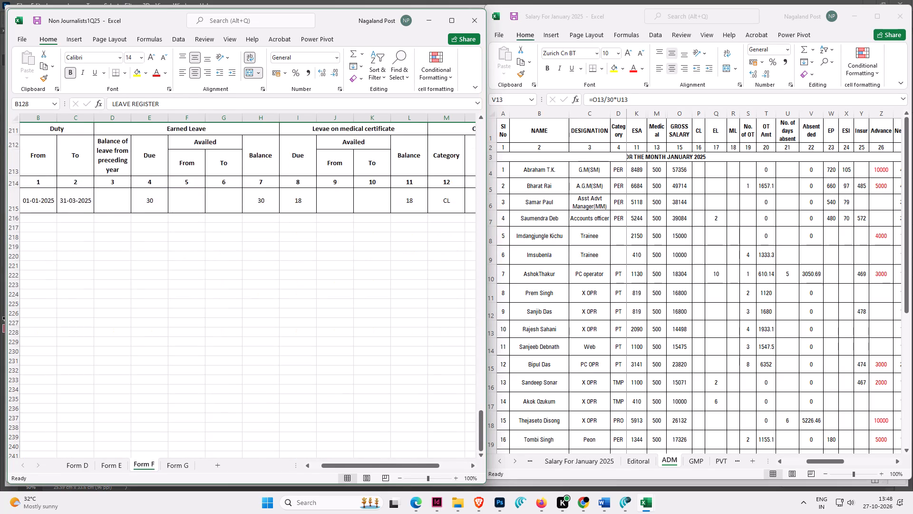
{"action": "scroll", "coordinate": [215, 375], "scroll_direction": "up", "scroll_amount": 5}
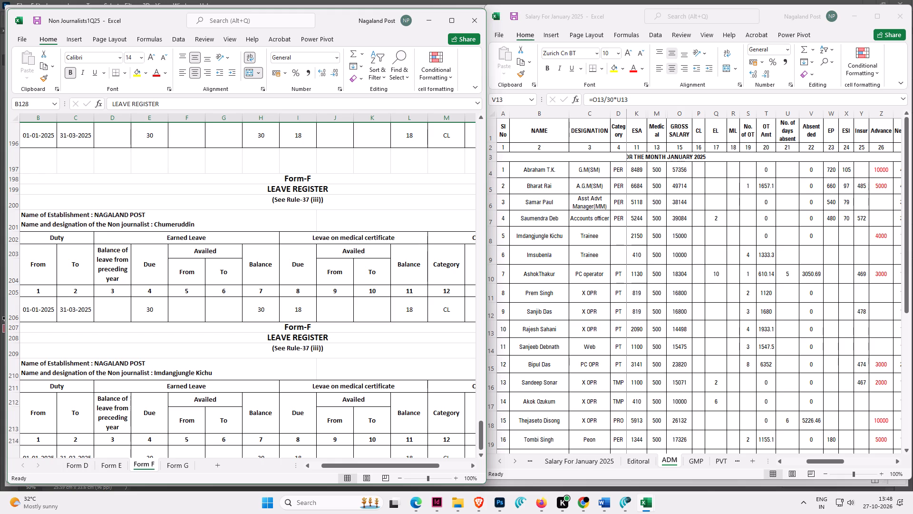
{"action": "scroll", "coordinate": [278, 341], "scroll_direction": "down", "scroll_amount": 4}
{"action": "scroll", "coordinate": [278, 341], "scroll_direction": "up", "scroll_amount": 11}
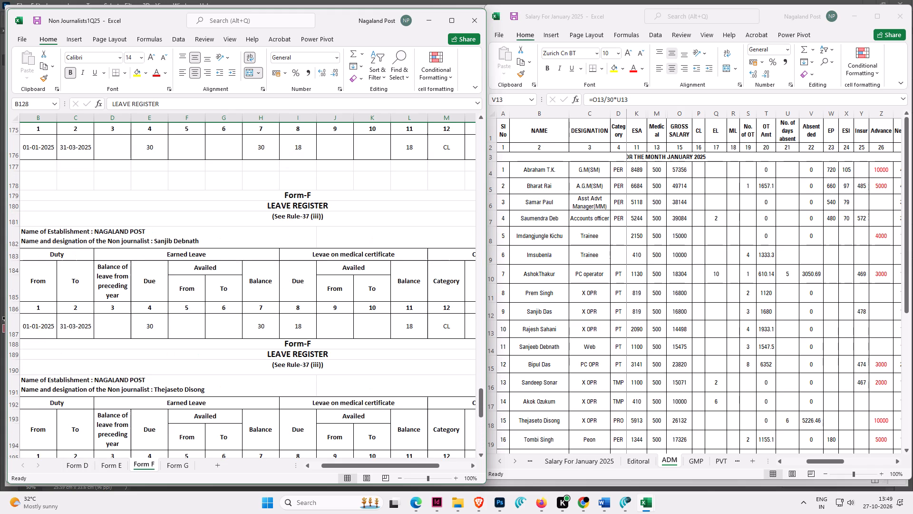
{"action": "scroll", "coordinate": [278, 341], "scroll_direction": "down", "scroll_amount": 2}
In Form D, set the three first-of-month dates in rows 8 to 10 to 01/01/25, 01/02/25 and 01/03/25.
{"action": "left_click", "coordinate": [109, 468]}
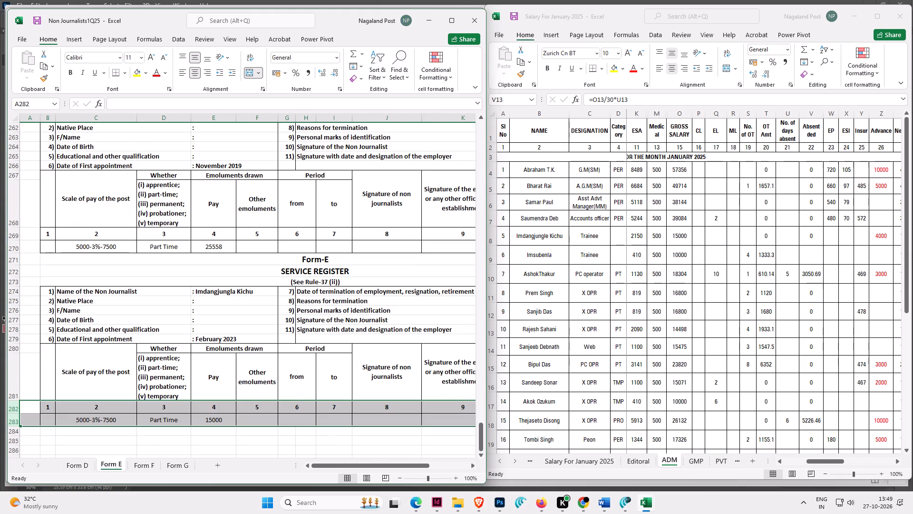
{"action": "left_click", "coordinate": [78, 466]}
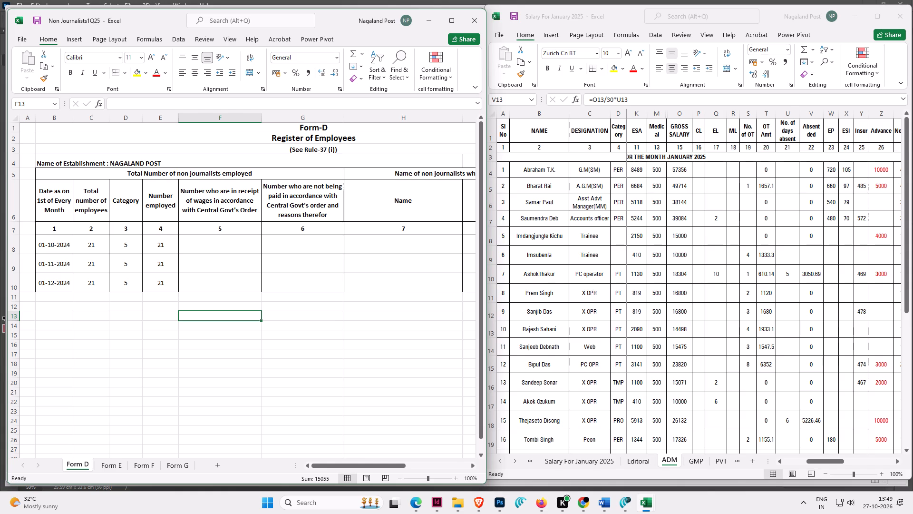
{"action": "left_click", "coordinate": [58, 244]}
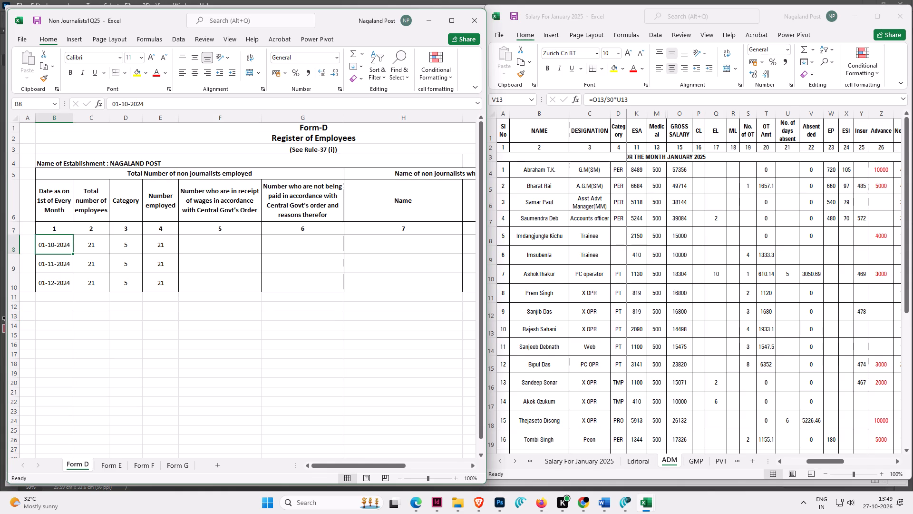
{"action": "type", "text": "01/01/25"}
{"action": "key", "text": "Return"}
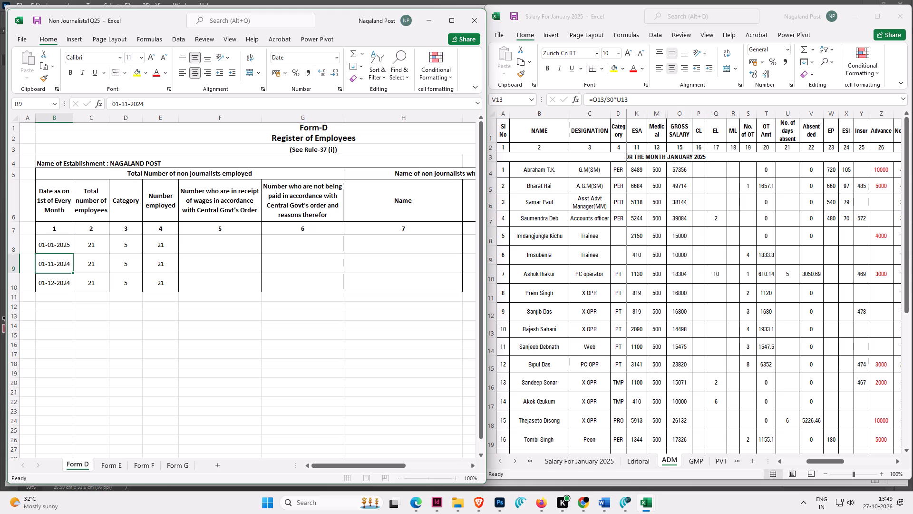
{"action": "type", "text": "01/02/25"}
{"action": "key", "text": "Return"}
{"action": "type", "text": "01/03/25"}
{"action": "key", "text": "Return"}
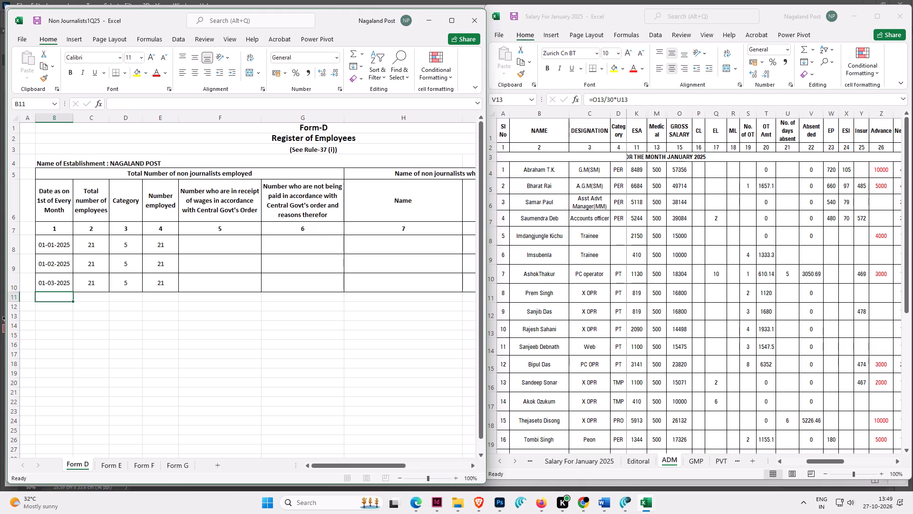
Look over the Form E and Form F sheets for entries that still need updating for the quarter.
{"action": "scroll", "coordinate": [155, 233], "scroll_direction": "up", "scroll_amount": 1}
{"action": "scroll", "coordinate": [168, 230], "scroll_direction": "down", "scroll_amount": 2}
{"action": "scroll", "coordinate": [168, 231], "scroll_direction": "up", "scroll_amount": 2}
{"action": "left_click", "coordinate": [107, 464]}
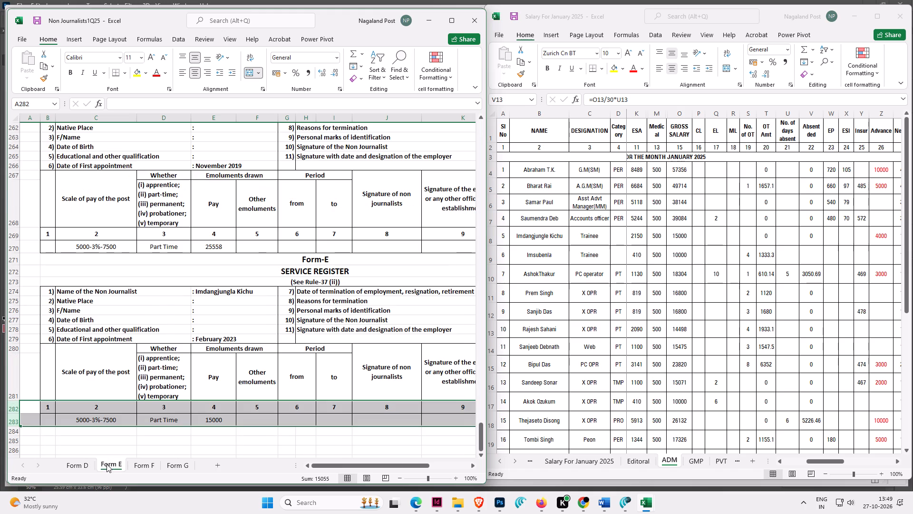
{"action": "left_click", "coordinate": [194, 443]}
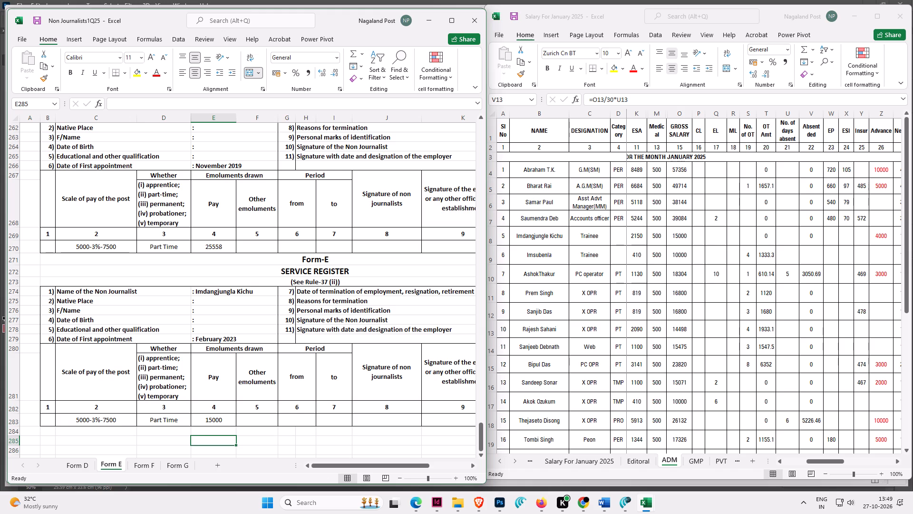
{"action": "left_click", "coordinate": [145, 464]}
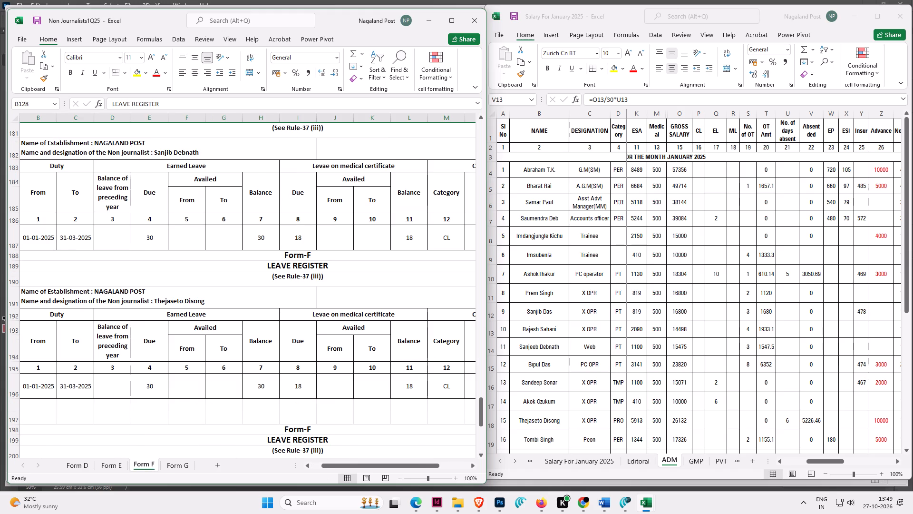
{"action": "left_click", "coordinate": [121, 467]}
In Form G, change the period ending date in the working hours heading to 31.03.2025.
{"action": "left_click", "coordinate": [171, 465]}
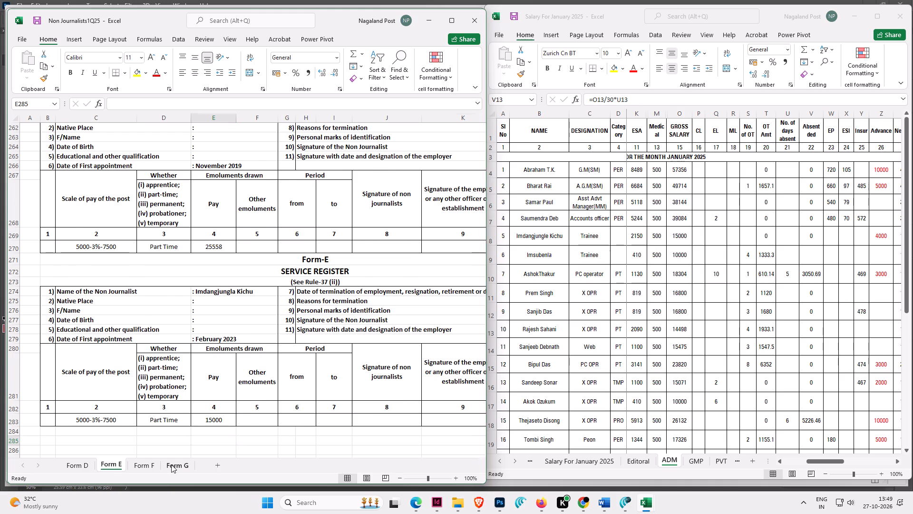
{"action": "scroll", "coordinate": [164, 348], "scroll_direction": "down", "scroll_amount": 1}
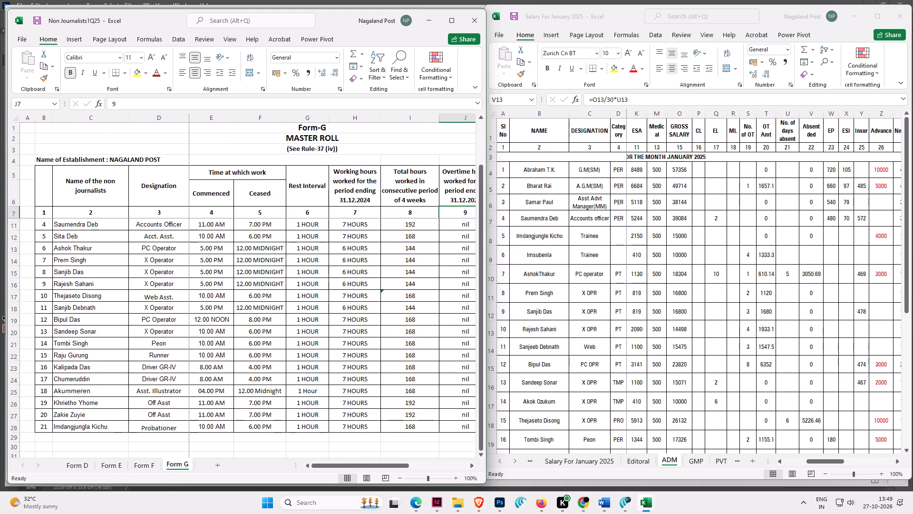
{"action": "scroll", "coordinate": [164, 348], "scroll_direction": "up", "scroll_amount": 1}
{"action": "scroll", "coordinate": [164, 348], "scroll_direction": "down", "scroll_amount": 1}
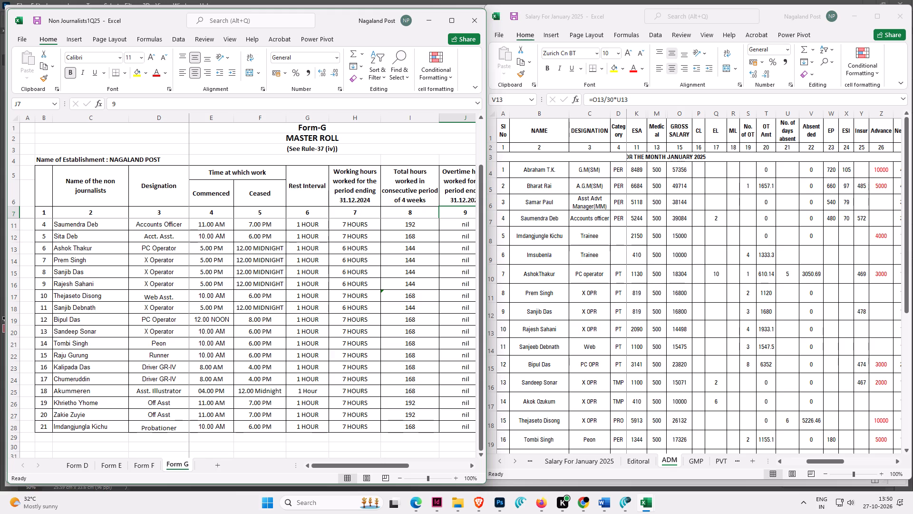
{"action": "double_click", "coordinate": [350, 198]}
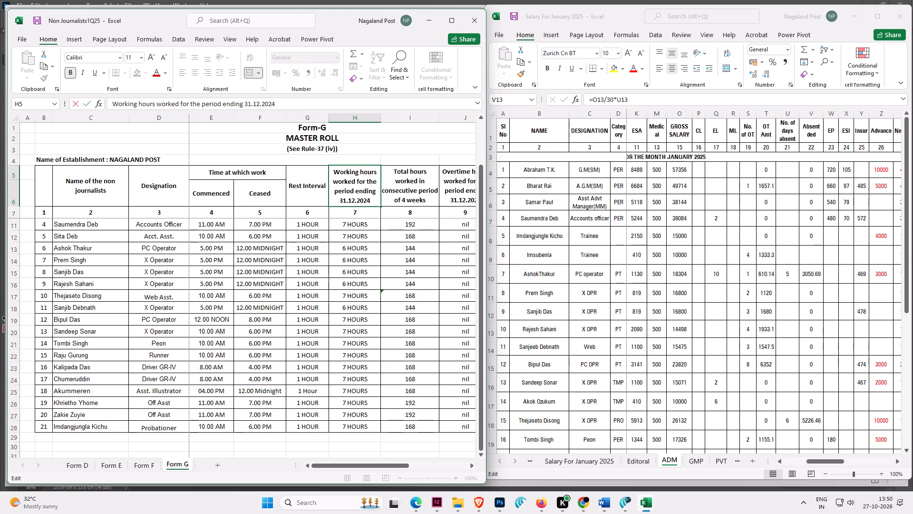
{"action": "key", "text": "shift+Right"}
{"action": "key", "text": "shift+Right"}
{"action": "type", "text": "03"}
{"action": "key", "text": "Right"}
{"action": "key", "text": "Right"}
{"action": "key", "text": "Right"}
{"action": "key", "text": "Right"}
{"action": "key", "text": "shift+Right"}
{"action": "key", "text": "5"}
{"action": "key", "text": "Return"}
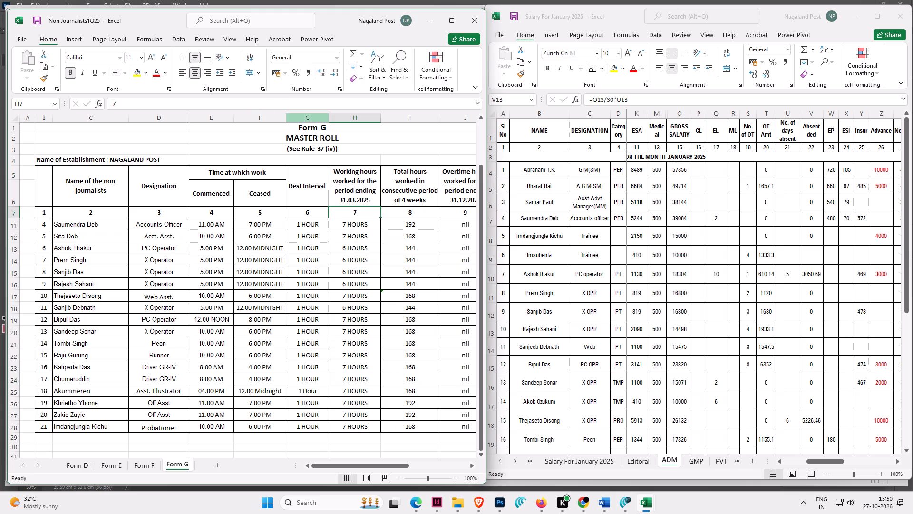
In Form G, change the period ending date in the overtime hours heading to 31.03.2025.
{"action": "left_click", "coordinate": [465, 202]}
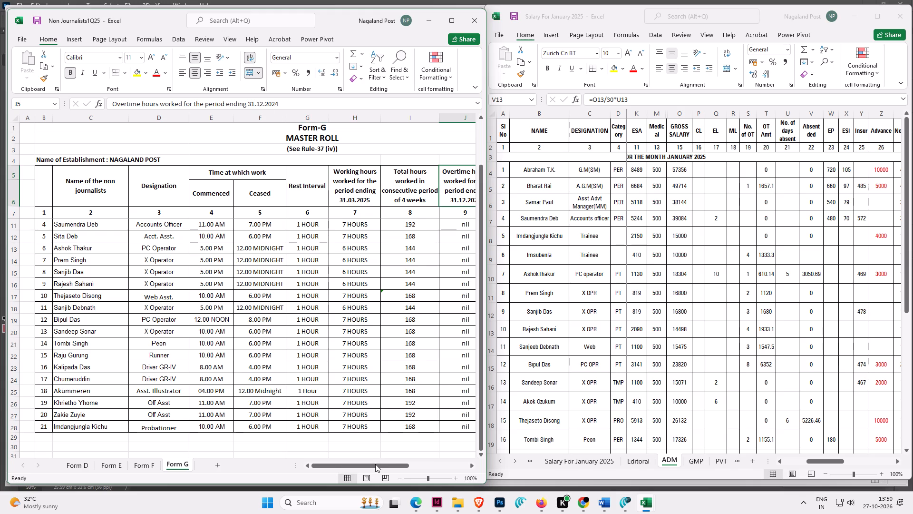
{"action": "left_click_drag", "start_coordinate": [375, 464], "coordinate": [402, 462]}
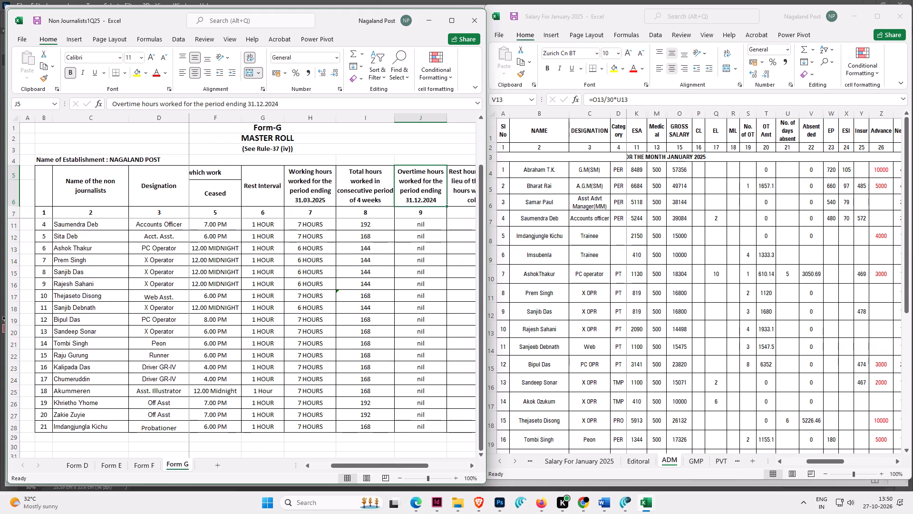
{"action": "double_click", "coordinate": [418, 200]}
{"action": "key", "text": "Left"}
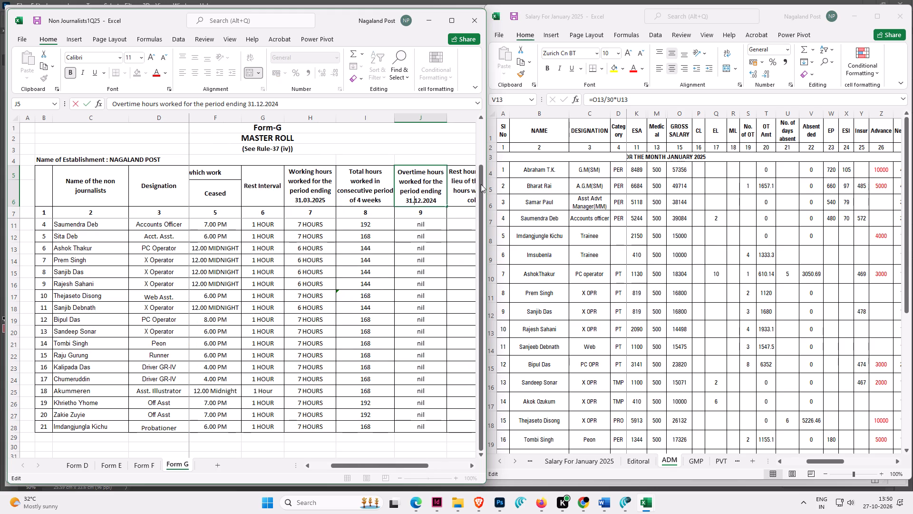
{"action": "key", "text": "shift+Right"}
{"action": "key", "text": "shift+Right"}
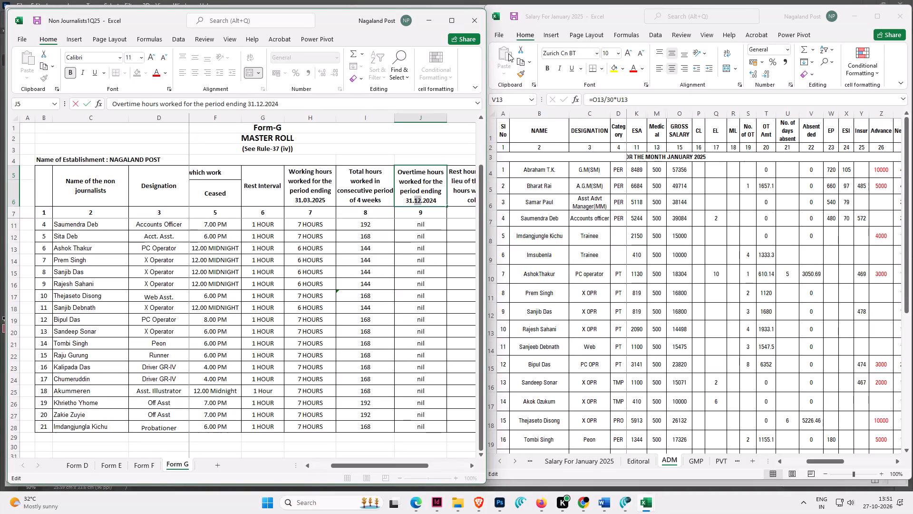
{"action": "type", "text": "03"}
{"action": "key", "text": "Right"}
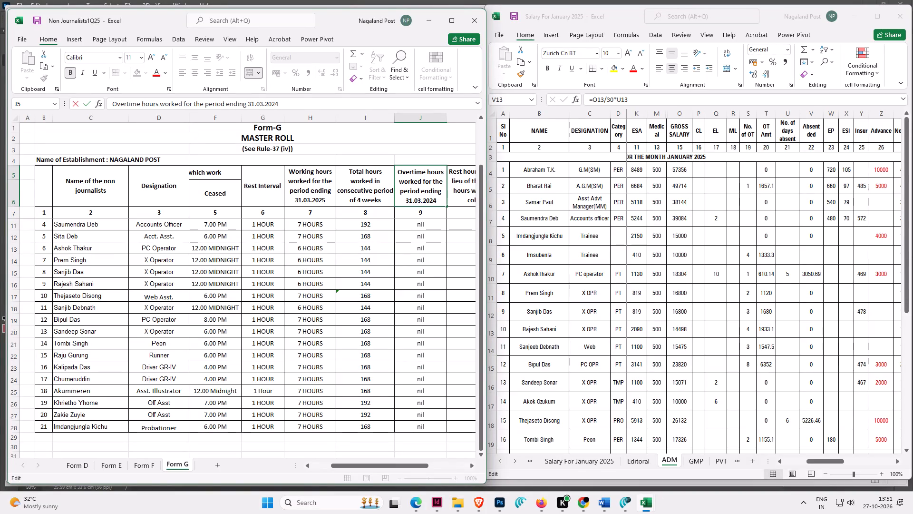
{"action": "key", "text": "Right"}
{"action": "key", "text": "Right"}
{"action": "key", "text": "Right"}
{"action": "key", "text": "shift+Right"}
{"action": "key", "text": "5"}
{"action": "key", "text": "Return"}
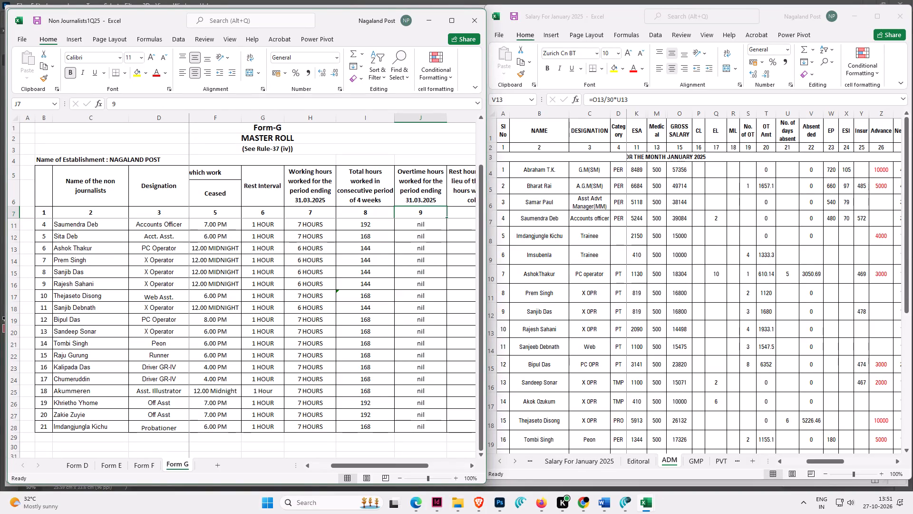
Save the Non Journalists1Q25 workbook with the updated Form G headings.
{"action": "left_click", "coordinate": [349, 298]}
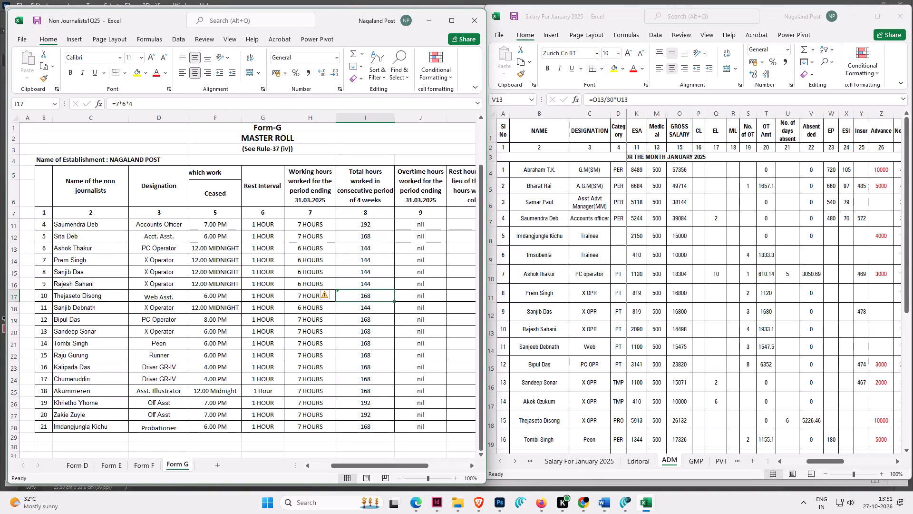
{"action": "key", "text": "ctrl+s"}
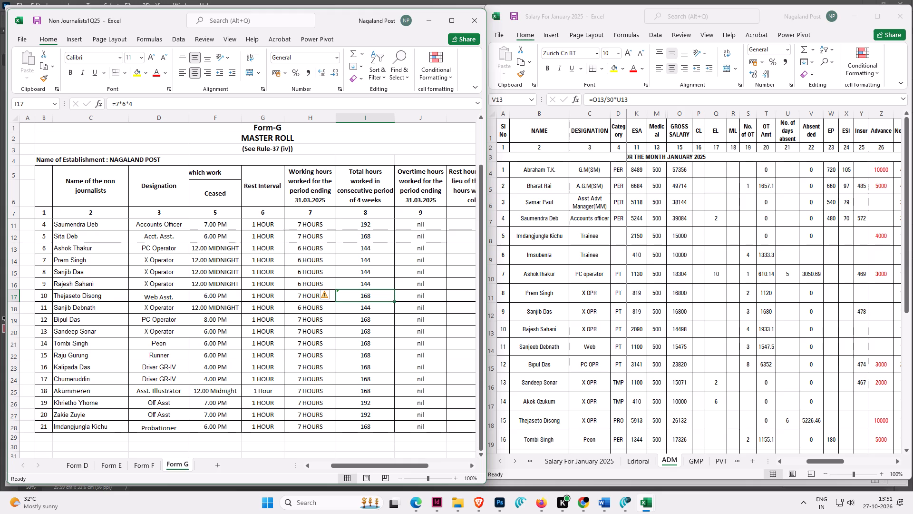
Check the Form G master roll rows, return to the Form F sheet and save the workbook again.
{"action": "scroll", "coordinate": [355, 270], "scroll_direction": "down", "scroll_amount": 3}
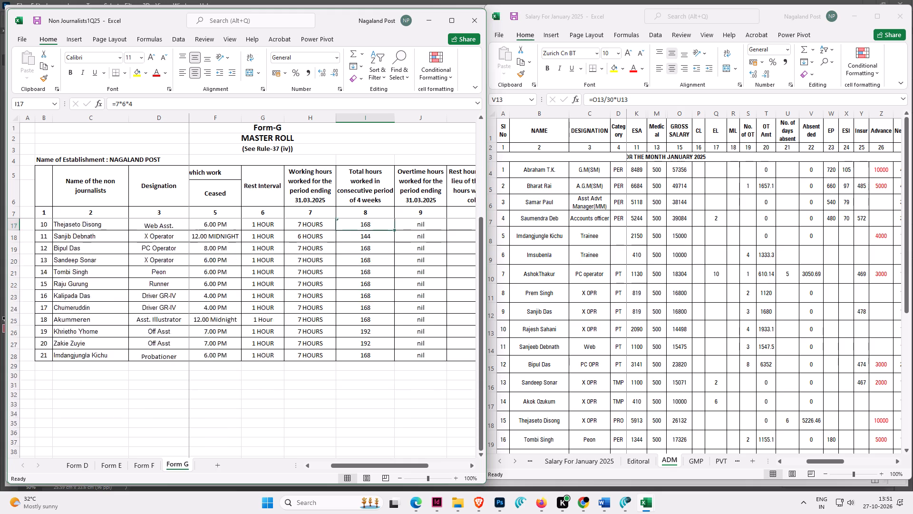
{"action": "scroll", "coordinate": [355, 270], "scroll_direction": "down", "scroll_amount": 2}
{"action": "scroll", "coordinate": [355, 270], "scroll_direction": "up", "scroll_amount": 8}
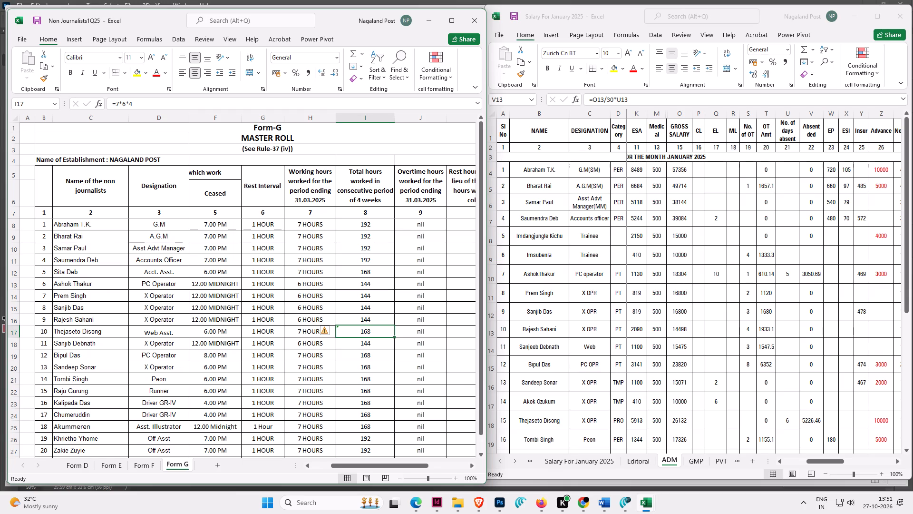
{"action": "scroll", "coordinate": [326, 230], "scroll_direction": "up", "scroll_amount": 6}
{"action": "left_click", "coordinate": [141, 465]}
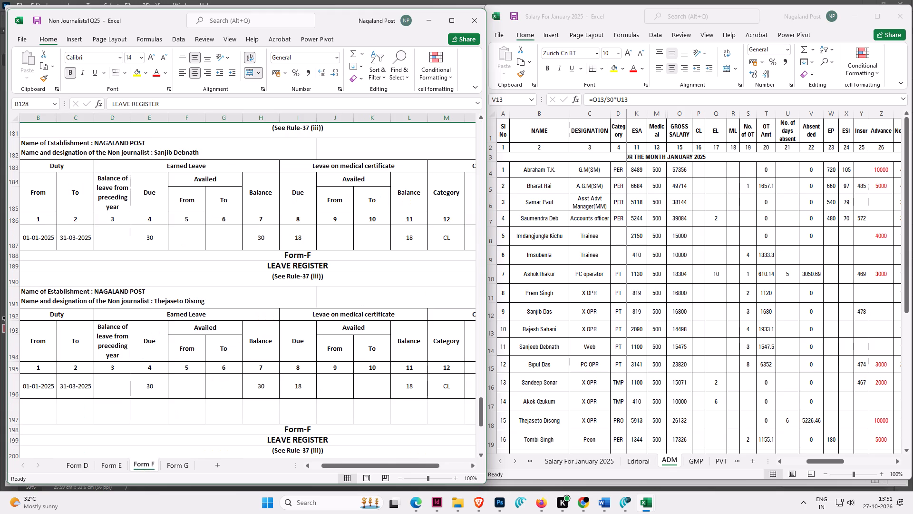
{"action": "key", "text": "ctrl+s"}
Look through the EL column of the January 2025 ADM salary sheet for non-journalists who availed earned leave.
{"action": "left_click", "coordinate": [711, 396]}
{"action": "left_click", "coordinate": [546, 408]}
{"action": "scroll", "coordinate": [646, 405], "scroll_direction": "down", "scroll_amount": 1}
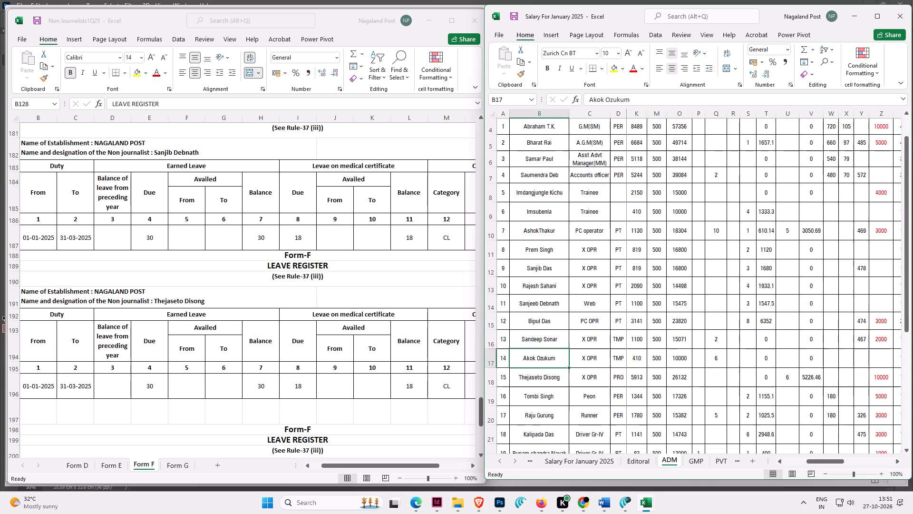
{"action": "scroll", "coordinate": [646, 405], "scroll_direction": "down", "scroll_amount": 1}
{"action": "left_click", "coordinate": [708, 369]}
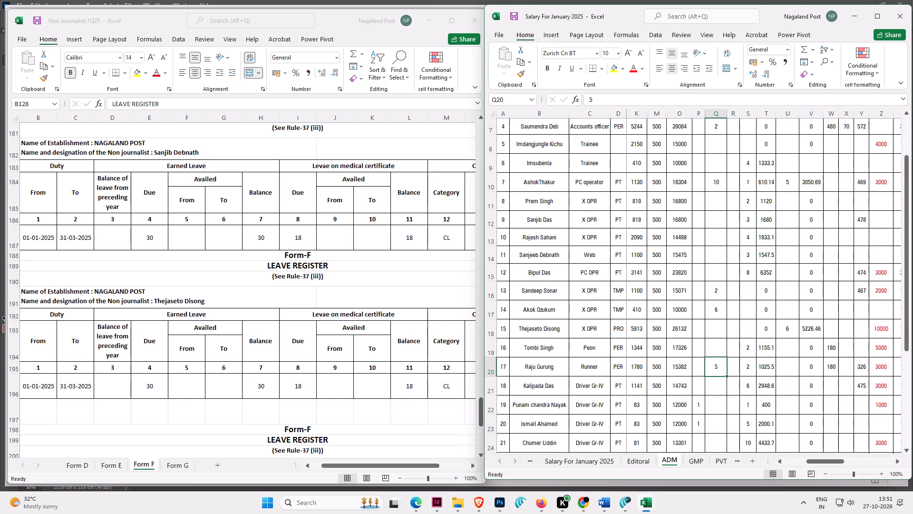
{"action": "left_click", "coordinate": [544, 370]}
In the Runner's Form F leave register (row 147), enter earned leave availed from 27/01/25 to 31/01/25 and set the balance to 25.
{"action": "left_click", "coordinate": [209, 328]}
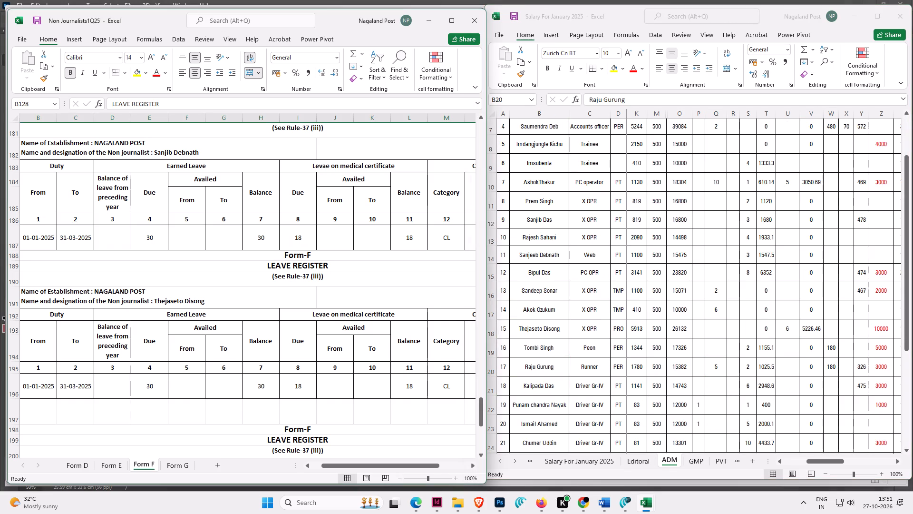
{"action": "scroll", "coordinate": [209, 328], "scroll_direction": "up", "scroll_amount": 5}
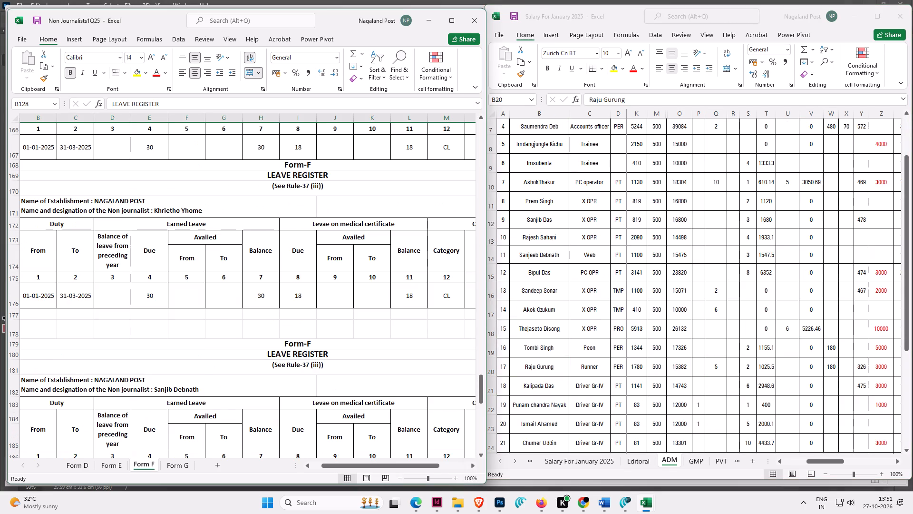
{"action": "scroll", "coordinate": [209, 328], "scroll_direction": "up", "scroll_amount": 7}
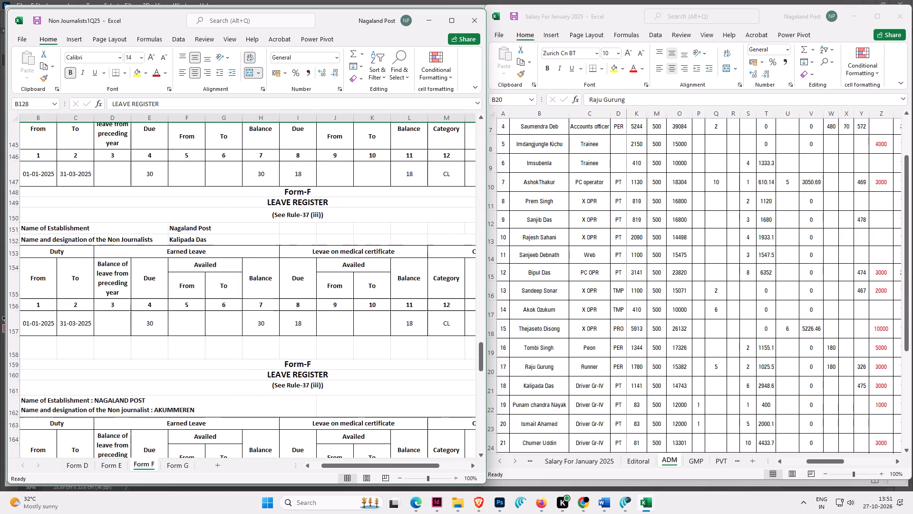
{"action": "scroll", "coordinate": [209, 328], "scroll_direction": "up", "scroll_amount": 1}
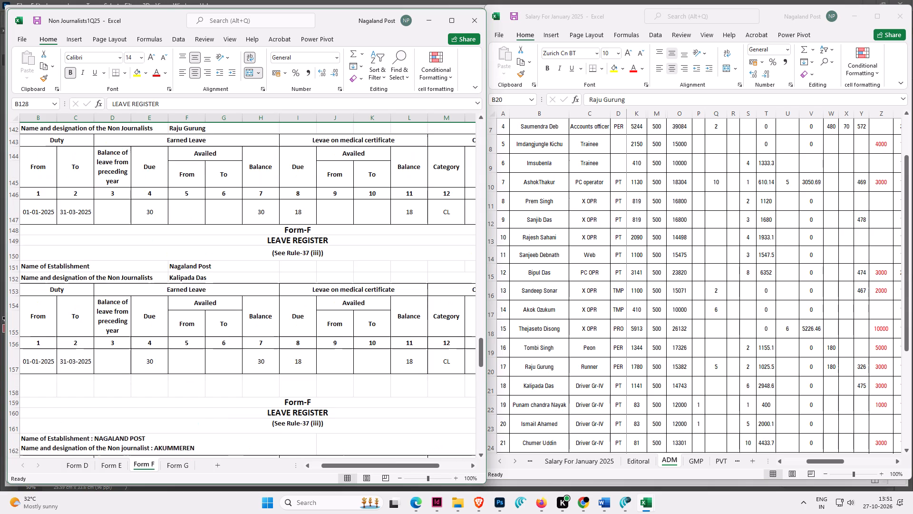
{"action": "scroll", "coordinate": [209, 328], "scroll_direction": "up", "scroll_amount": 1}
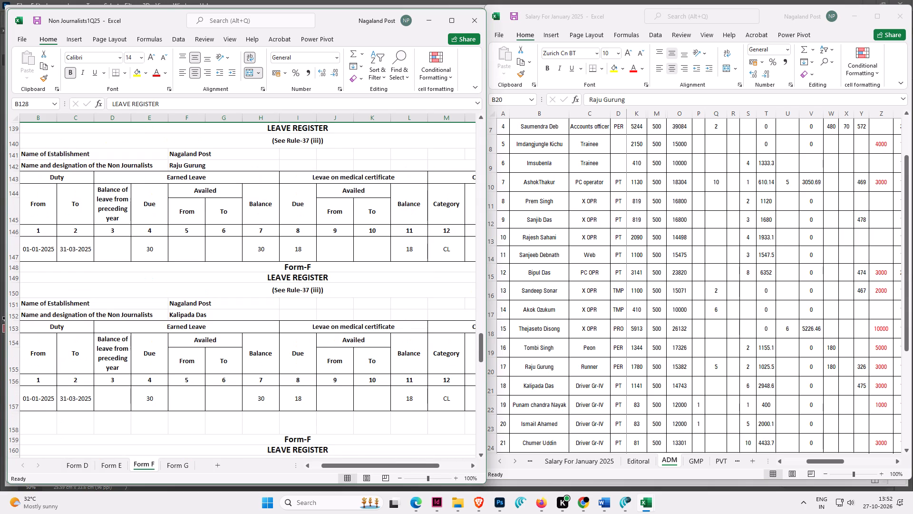
{"action": "left_click", "coordinate": [197, 247]}
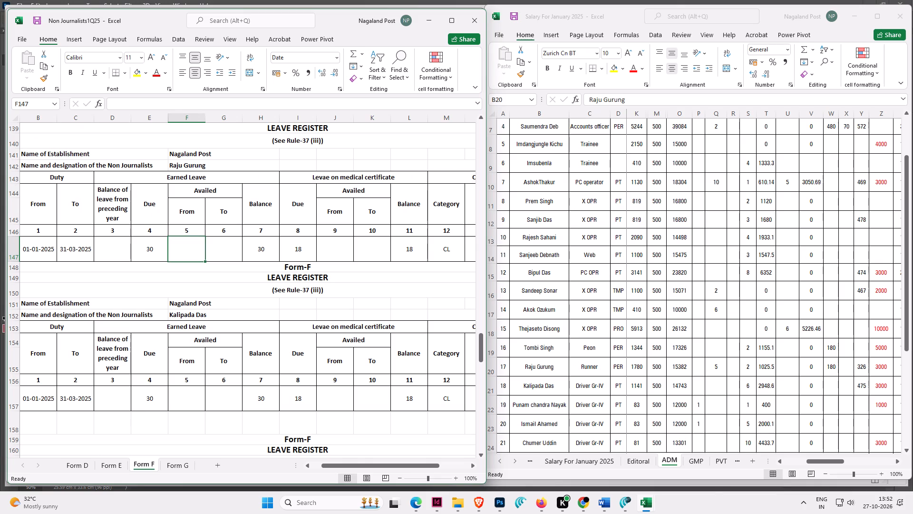
{"action": "type", "text": "27/01/2"}
{"action": "key", "text": "5"}
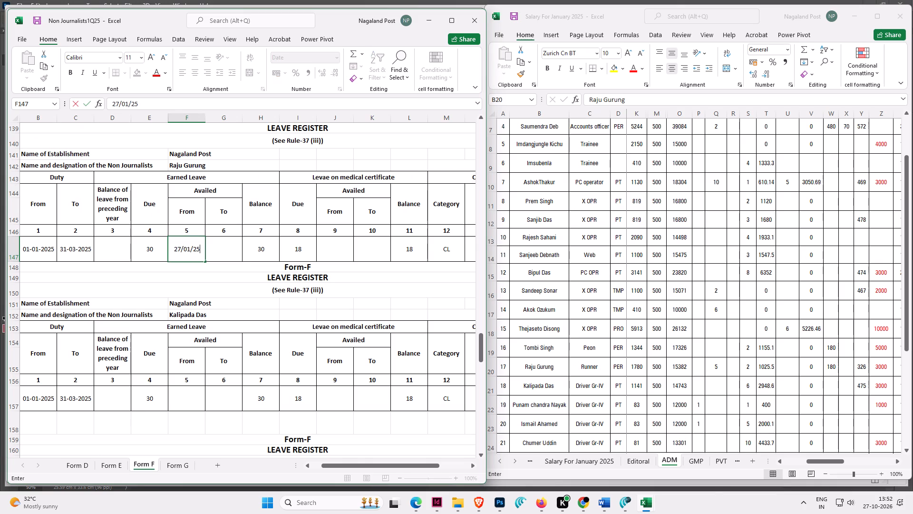
{"action": "key", "text": "Tab"}
{"action": "type", "text": "31/"}
{"action": "type", "text": "01/25"}
{"action": "key", "text": "Tab"}
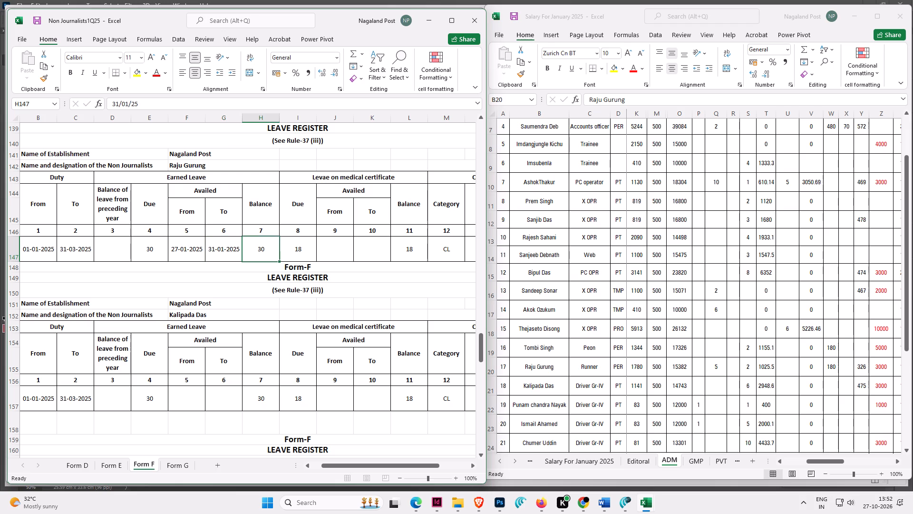
{"action": "type", "text": "25"}
{"action": "key", "text": "Return"}
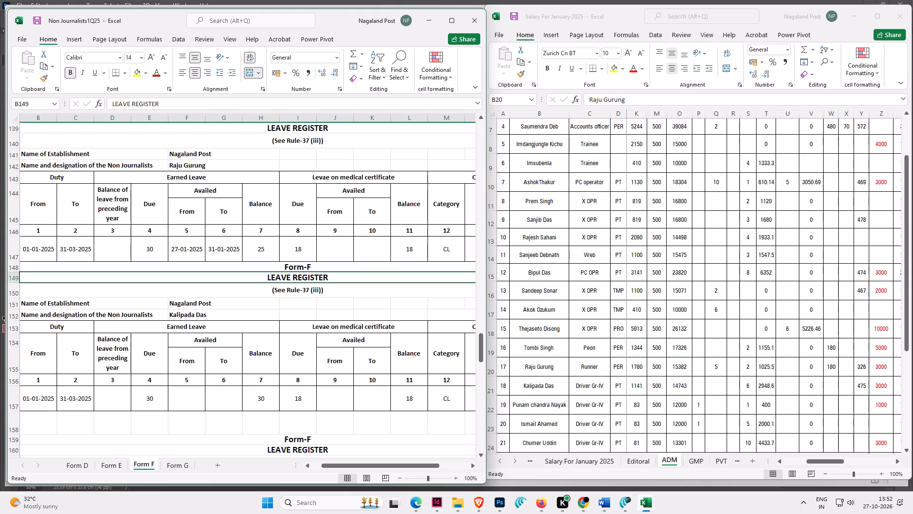
Check the following Form F leave blocks against the remaining leave entries in the January 2025 ADM salary sheet.
{"action": "left_click", "coordinate": [228, 400]}
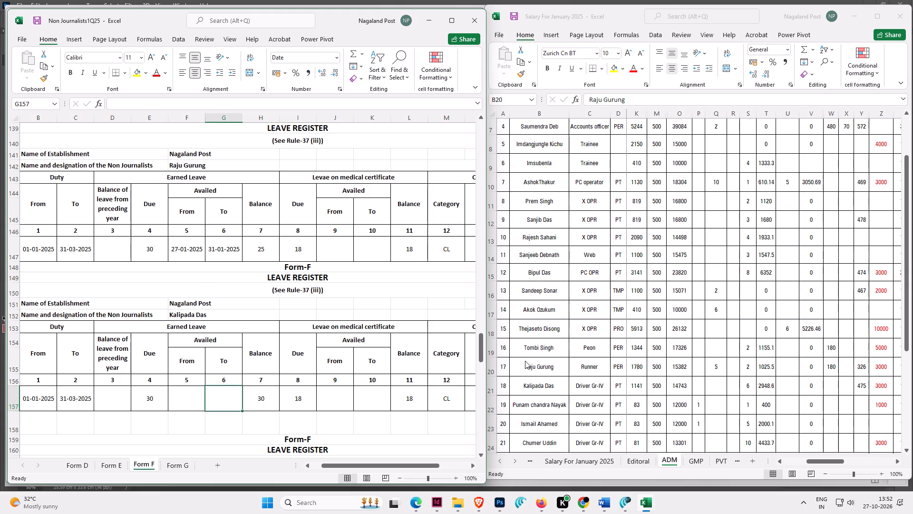
{"action": "scroll", "coordinate": [525, 361], "scroll_direction": "down", "scroll_amount": 2}
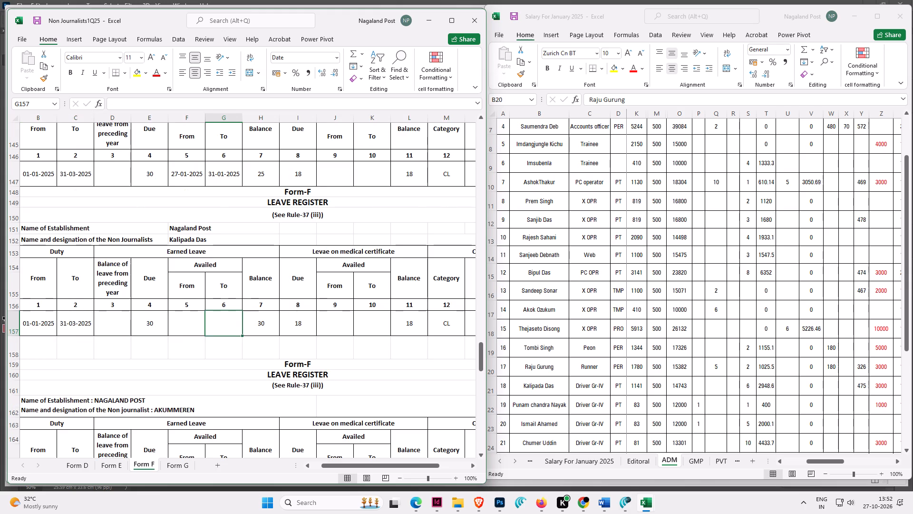
{"action": "left_click", "coordinate": [658, 348]}
{"action": "scroll", "coordinate": [658, 348], "scroll_direction": "down", "scroll_amount": 2}
{"action": "scroll", "coordinate": [658, 348], "scroll_direction": "up", "scroll_amount": 2}
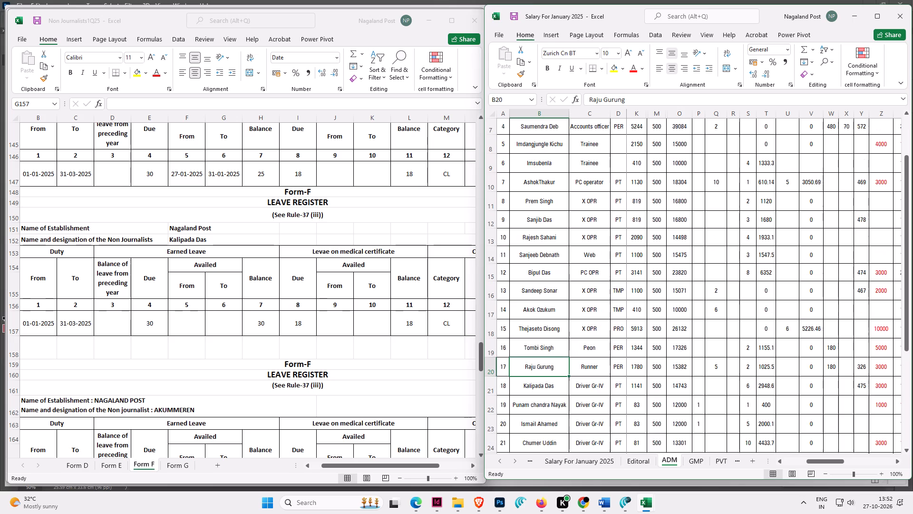
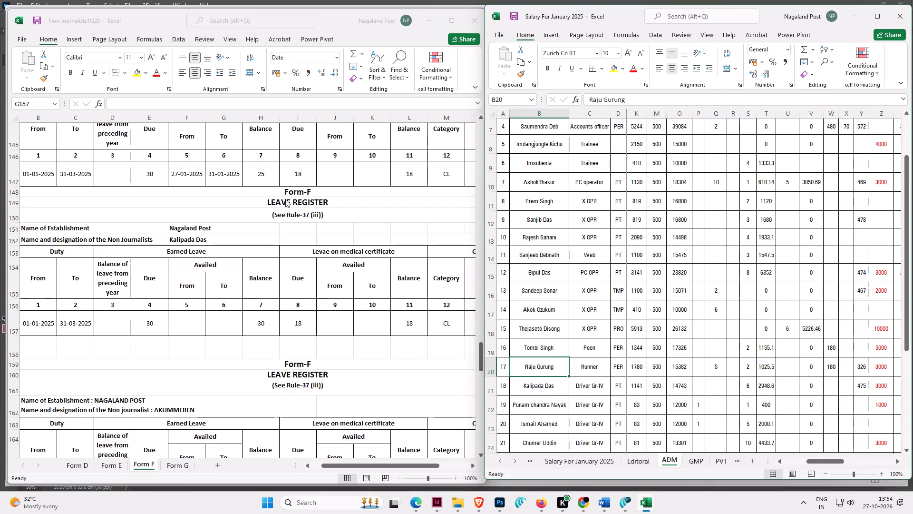
Compare the remaining Form F leave blocks from row 157 onward with the leave entries in the January 2025 ADM salary sheet.
{"action": "left_click", "coordinate": [185, 318]}
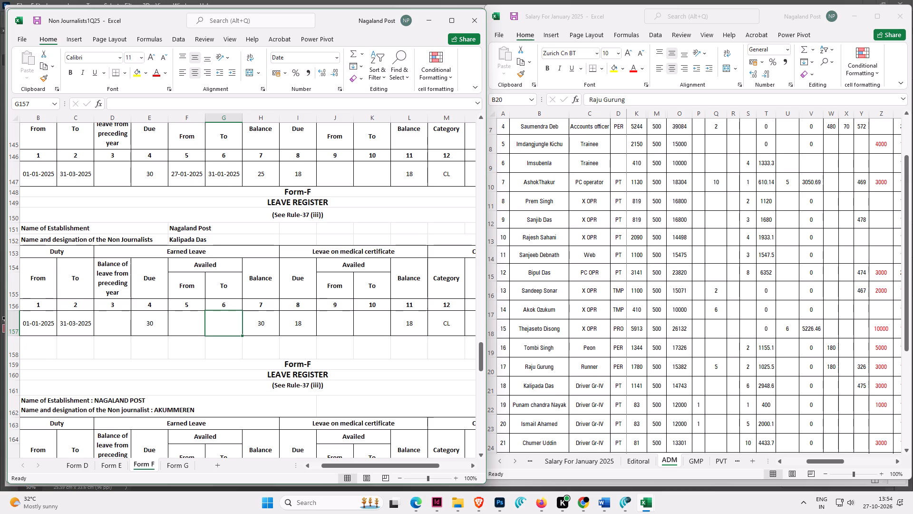
{"action": "left_click", "coordinate": [708, 383]}
{"action": "scroll", "coordinate": [711, 382], "scroll_direction": "up", "scroll_amount": 3}
{"action": "scroll", "coordinate": [711, 382], "scroll_direction": "down", "scroll_amount": 3}
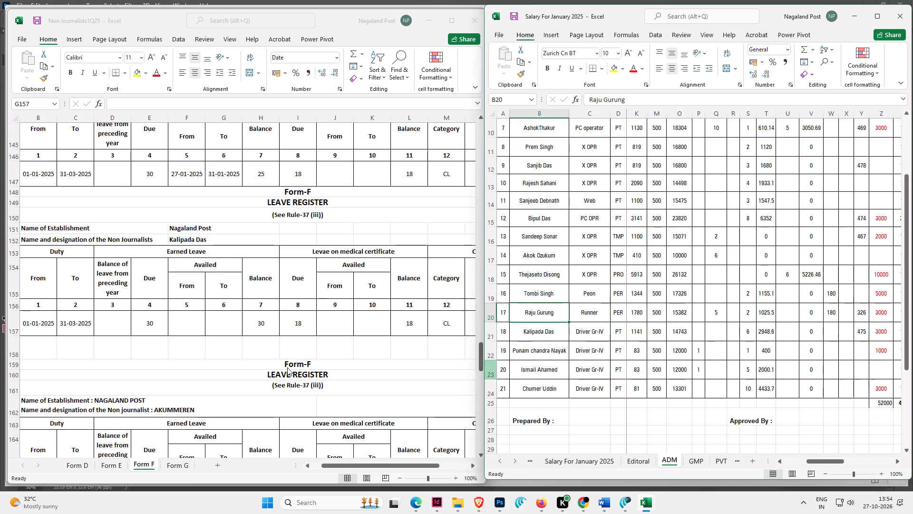
{"action": "left_click", "coordinate": [275, 366]}
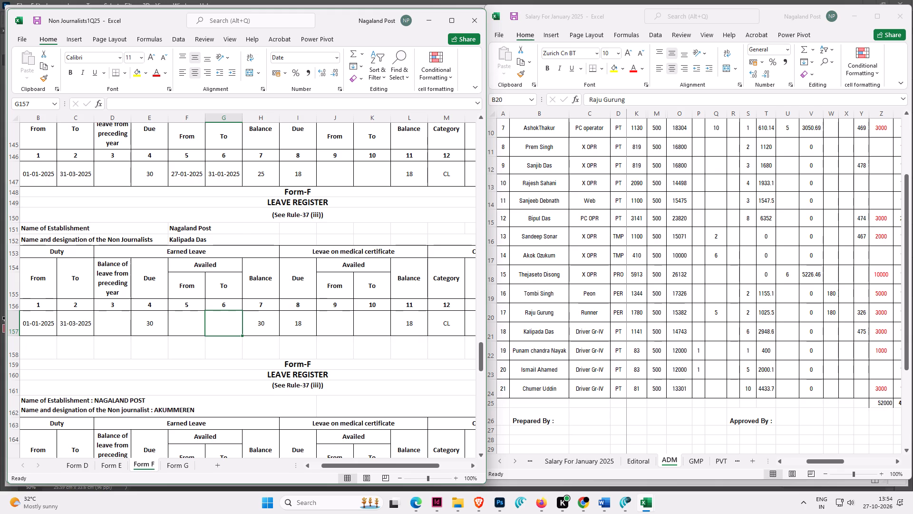
{"action": "scroll", "coordinate": [283, 332], "scroll_direction": "down", "scroll_amount": 3}
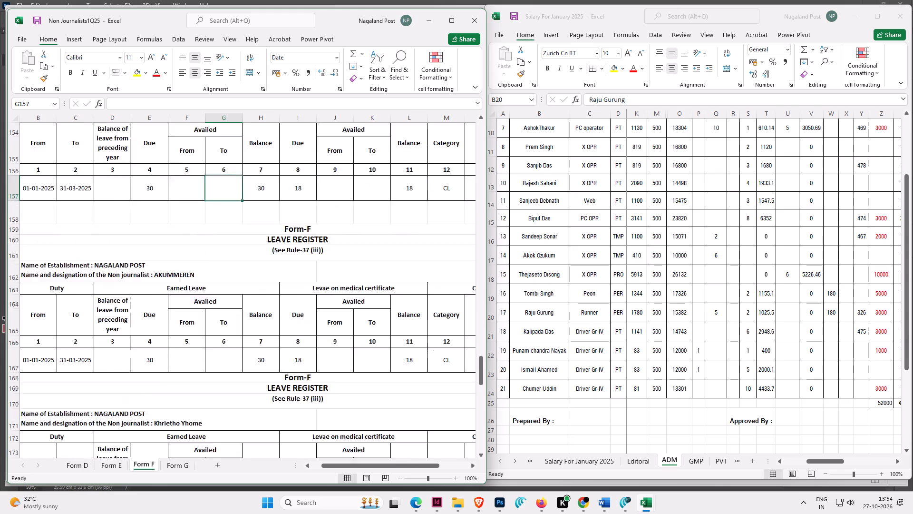
{"action": "scroll", "coordinate": [283, 333], "scroll_direction": "down", "scroll_amount": 5}
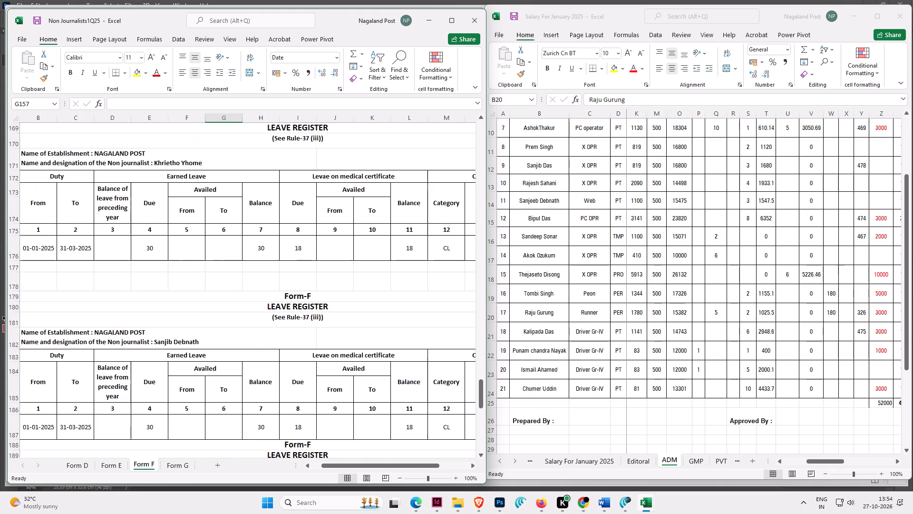
{"action": "scroll", "coordinate": [283, 333], "scroll_direction": "down", "scroll_amount": 3}
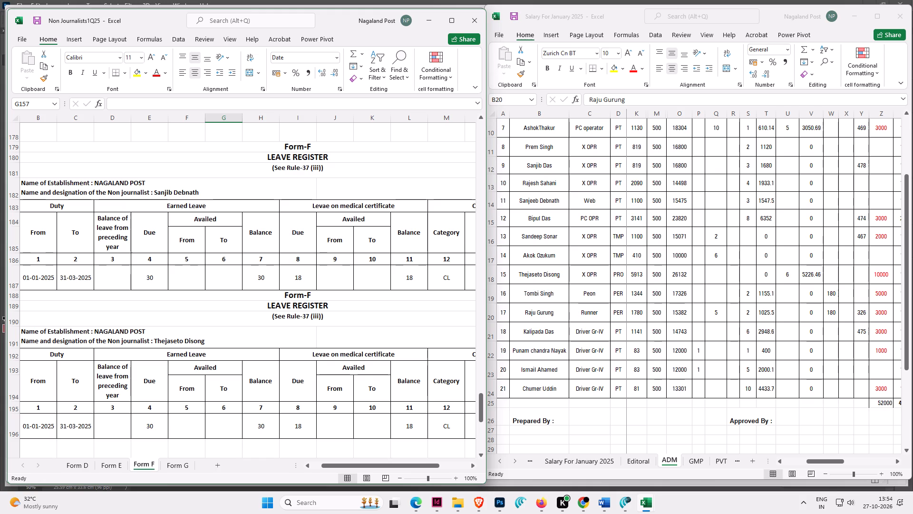
{"action": "scroll", "coordinate": [171, 340], "scroll_direction": "down", "scroll_amount": 4}
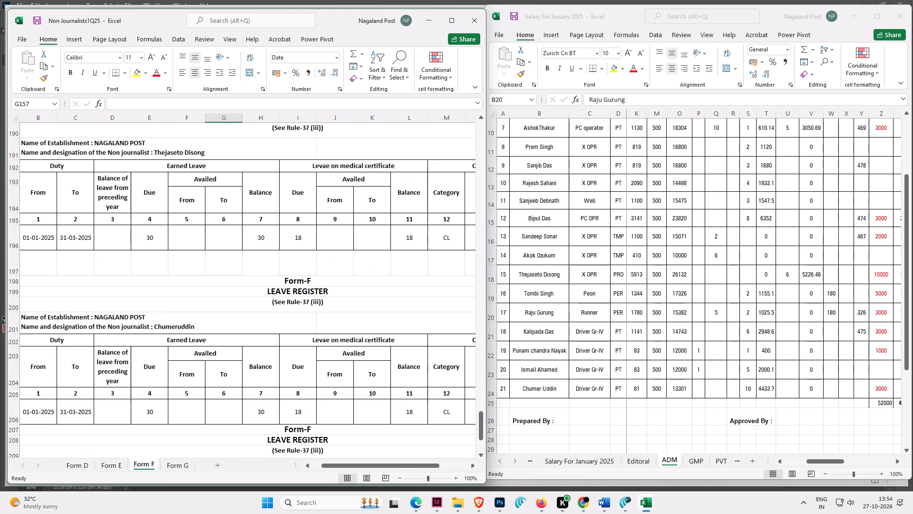
{"action": "scroll", "coordinate": [173, 339], "scroll_direction": "up", "scroll_amount": 2}
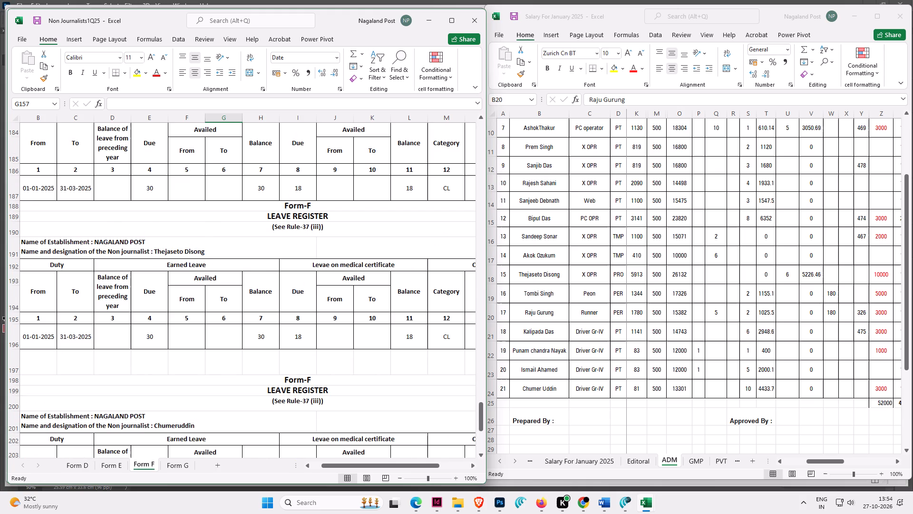
{"action": "scroll", "coordinate": [173, 339], "scroll_direction": "up", "scroll_amount": 2}
{"action": "scroll", "coordinate": [173, 339], "scroll_direction": "down", "scroll_amount": 2}
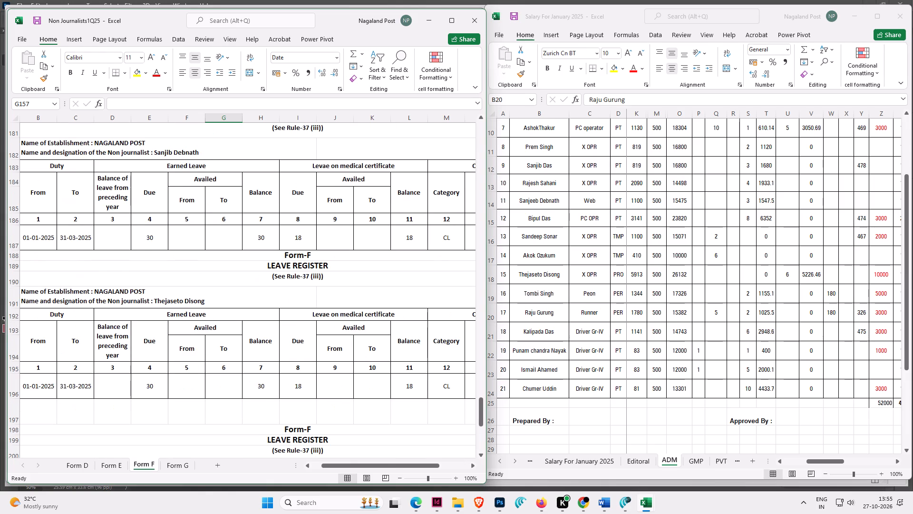
In the factory workers1Q25 Form F sheet, set row 198's casual leave due to 12 and enter it as availed from 29/01/25 to 29/01/25.
{"action": "left_click", "coordinate": [646, 504]}
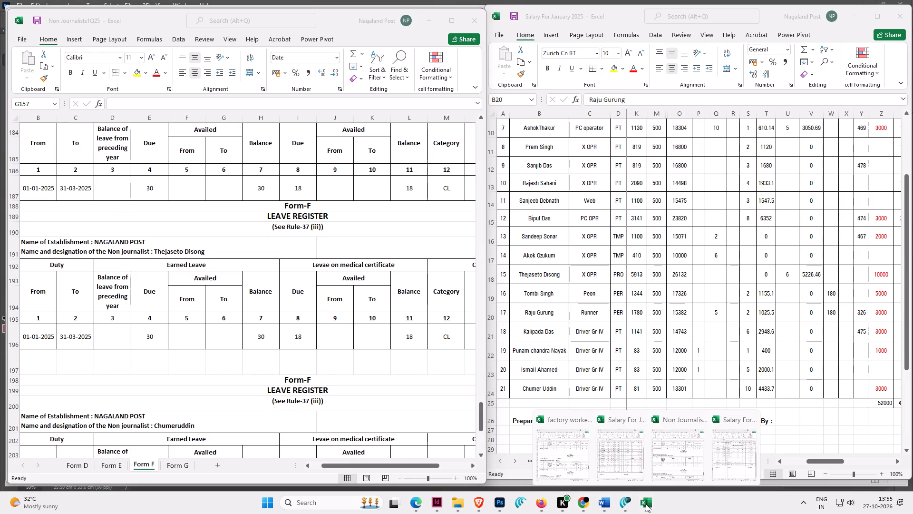
{"action": "left_click", "coordinate": [565, 456]}
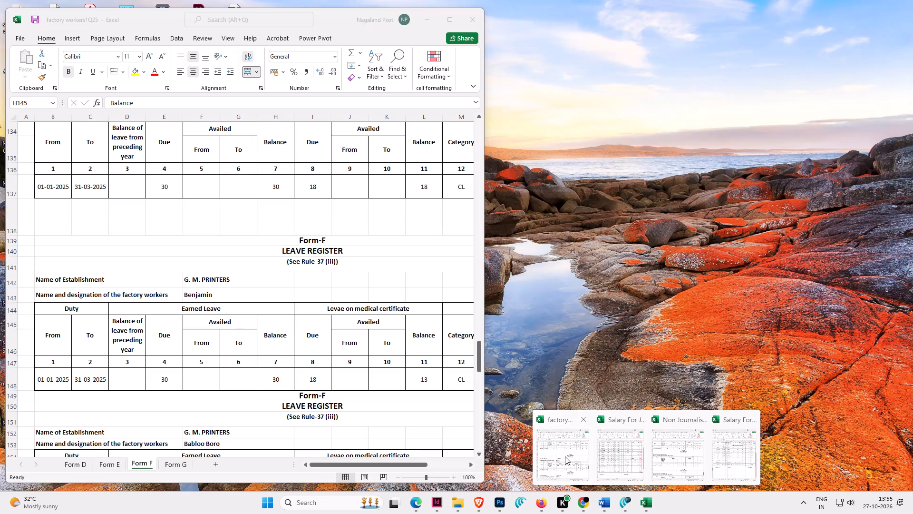
{"action": "left_click", "coordinate": [208, 358]}
{"action": "scroll", "coordinate": [208, 358], "scroll_direction": "down", "scroll_amount": 5}
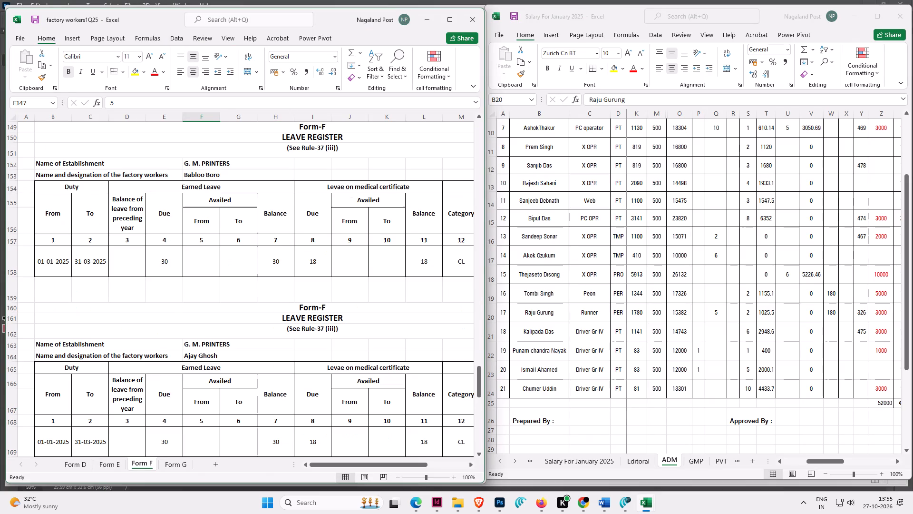
{"action": "scroll", "coordinate": [208, 358], "scroll_direction": "down", "scroll_amount": 9}
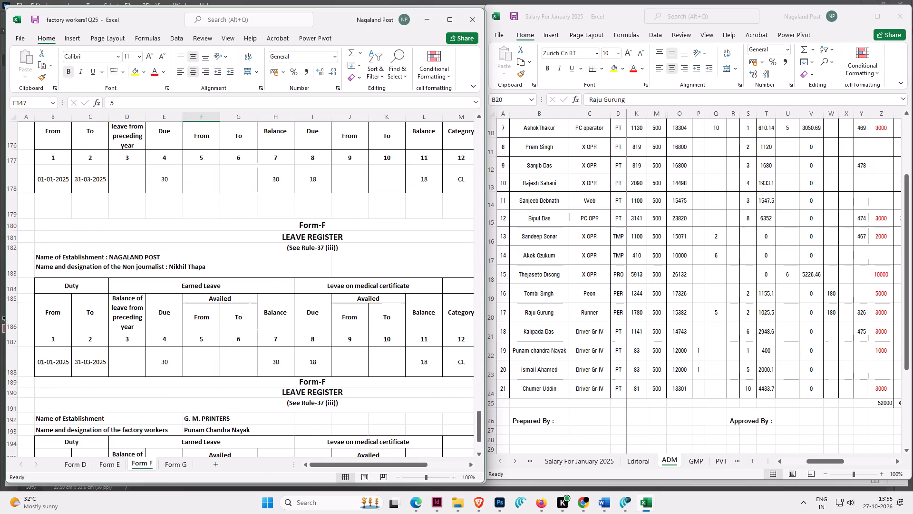
{"action": "scroll", "coordinate": [208, 358], "scroll_direction": "down", "scroll_amount": 3}
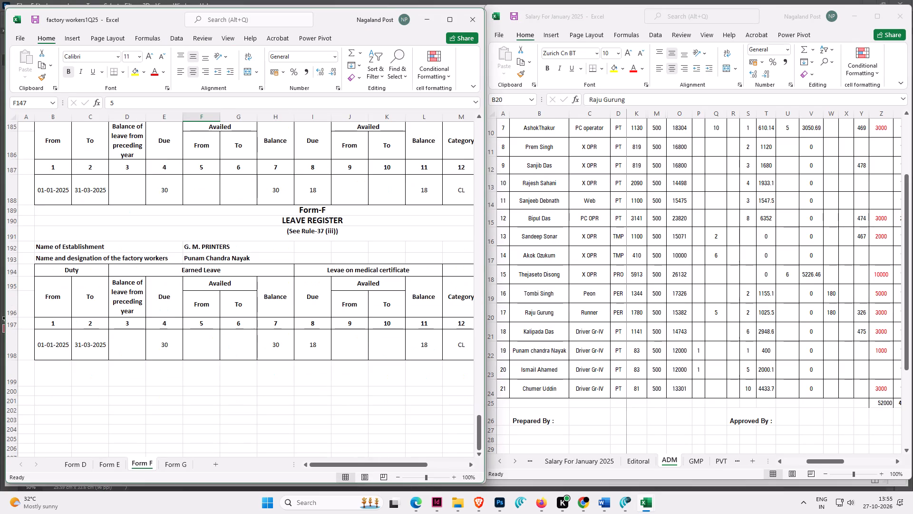
{"action": "left_click", "coordinate": [206, 350]}
{"action": "left_click_drag", "start_coordinate": [391, 466], "coordinate": [392, 466]}
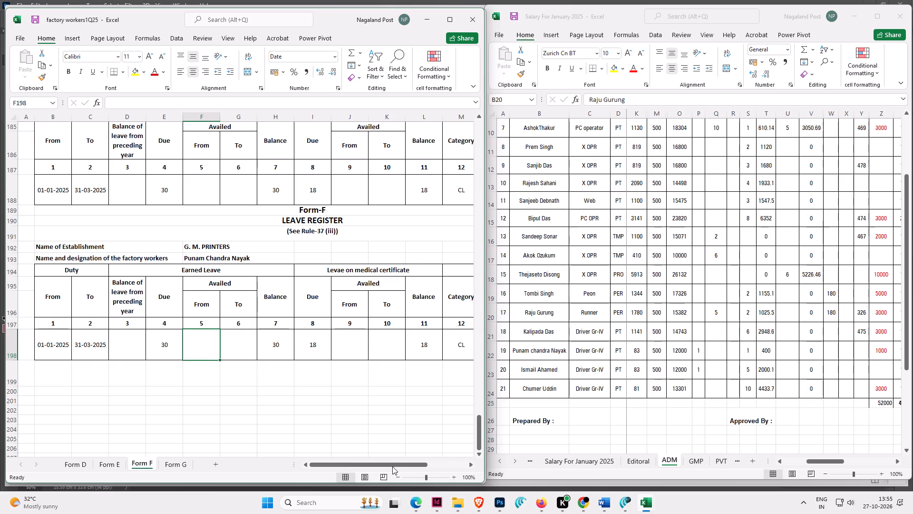
{"action": "left_click_drag", "start_coordinate": [392, 466], "coordinate": [456, 463]}
{"action": "left_click", "coordinate": [367, 343]}
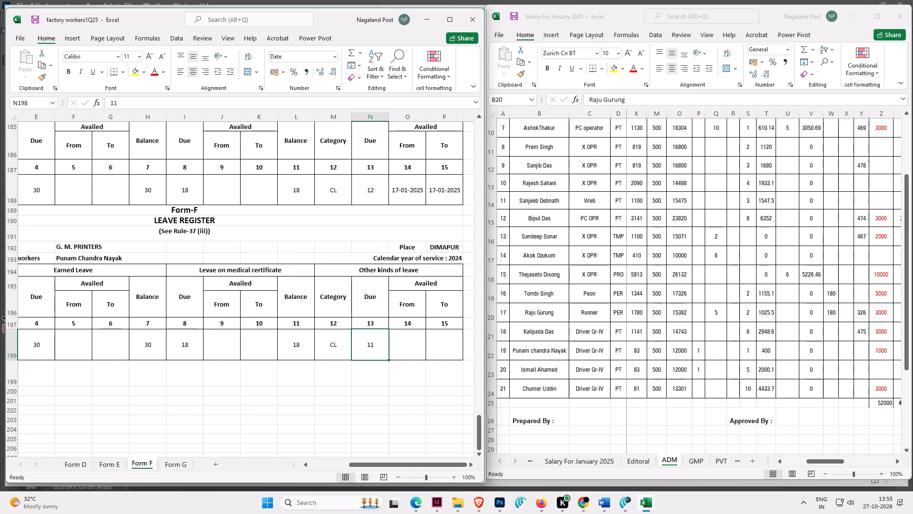
{"action": "type", "text": "12"}
{"action": "key", "text": "Tab"}
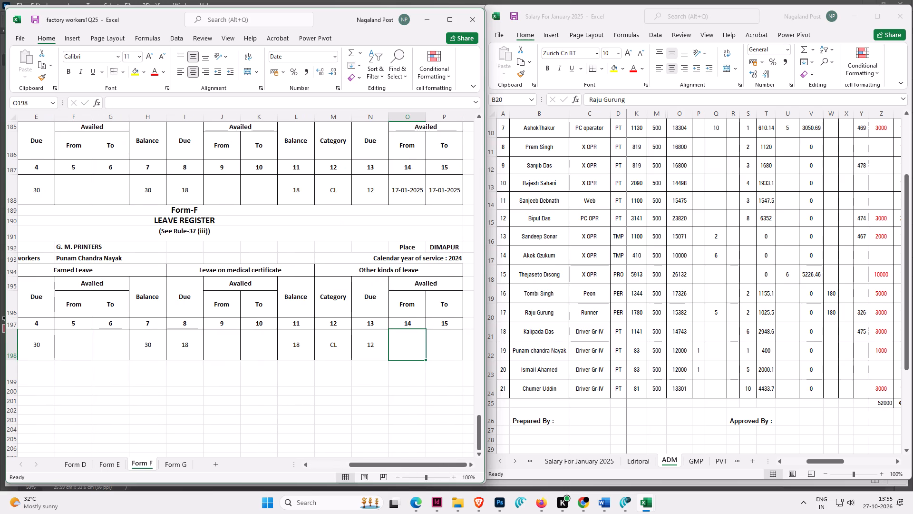
{"action": "type", "text": "29/01/2"}
{"action": "key", "text": "5"}
{"action": "key", "text": "Tab"}
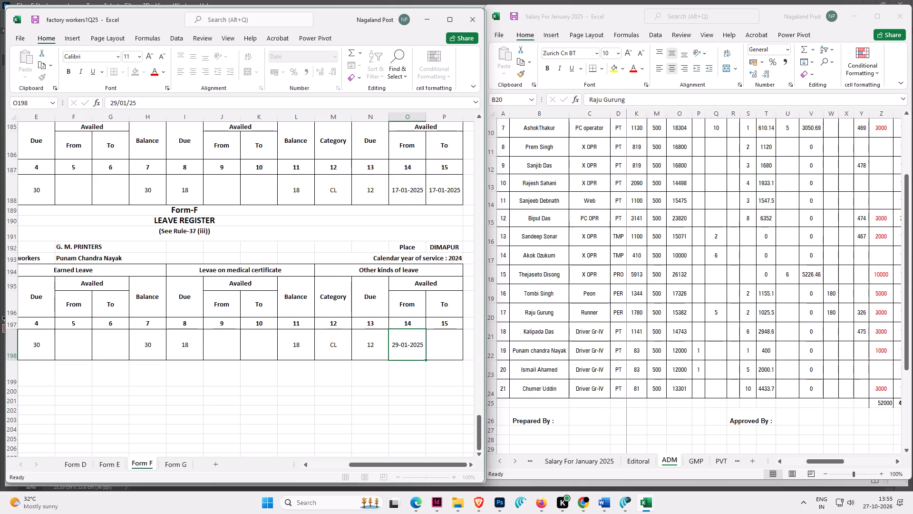
{"action": "type", "text": "29/01/25"}
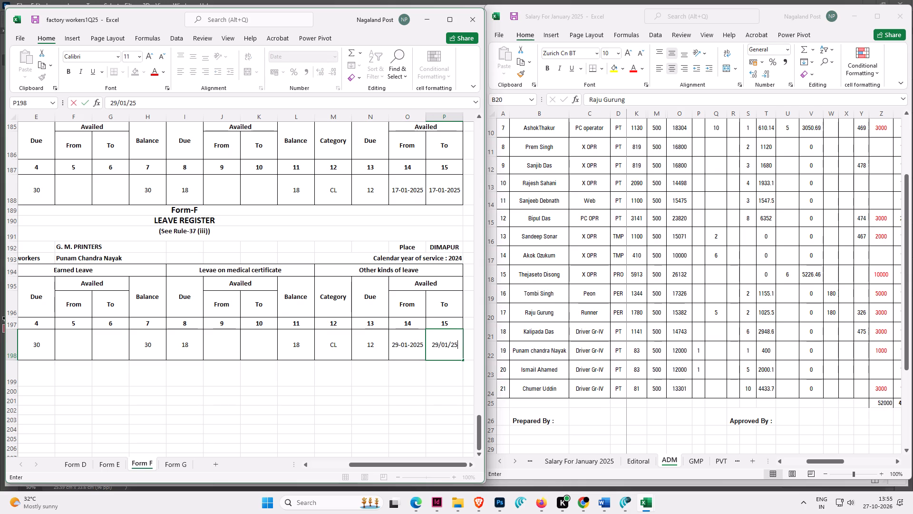
{"action": "key", "text": "Tab"}
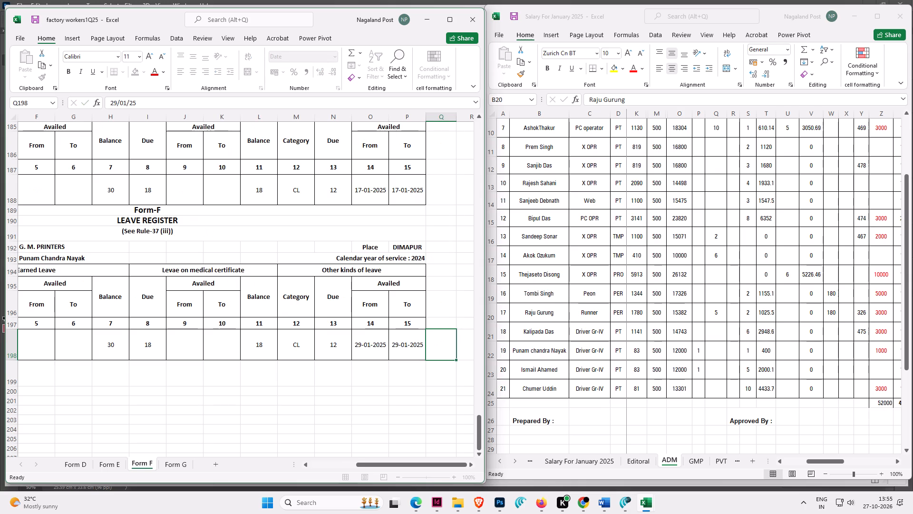
Save the factory workers1Q25 workbook.
{"action": "left_click", "coordinate": [282, 406]}
{"action": "key", "text": "ctrl+s"}
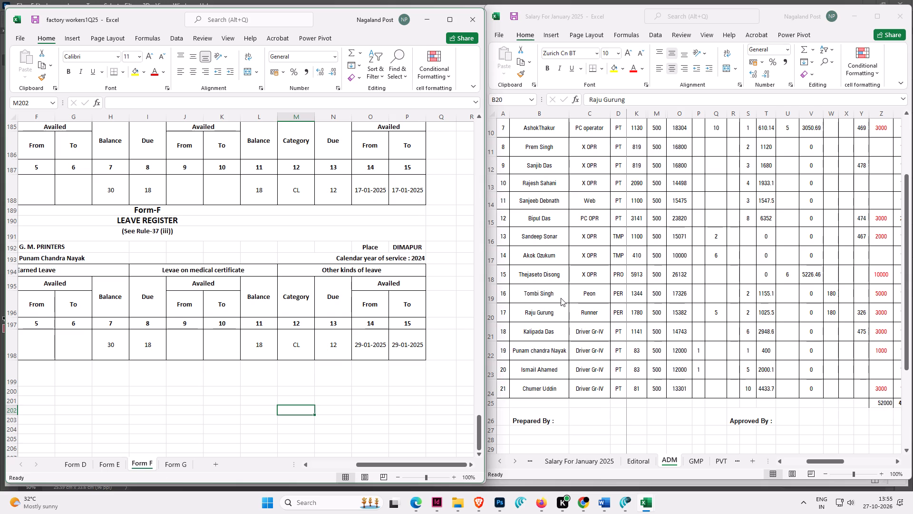
Check the Driver Gr-IV in ADM row 23 against the factory workers' Form G list, and review the other ADM leave entries.
{"action": "left_click", "coordinate": [565, 366]}
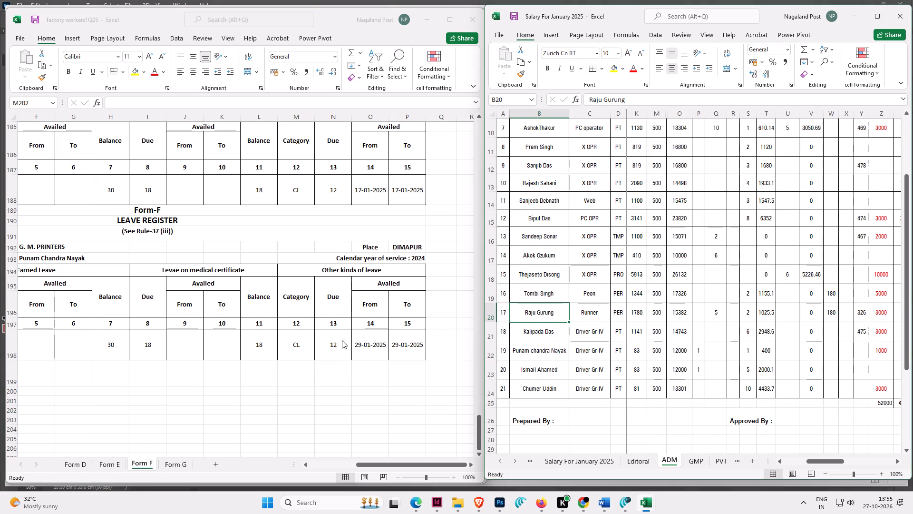
{"action": "left_click", "coordinate": [538, 367]}
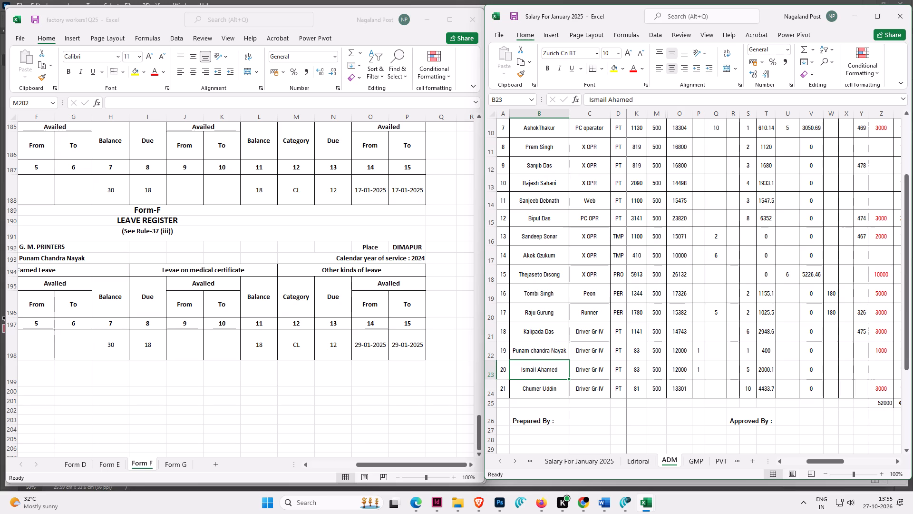
{"action": "left_click", "coordinate": [374, 377]}
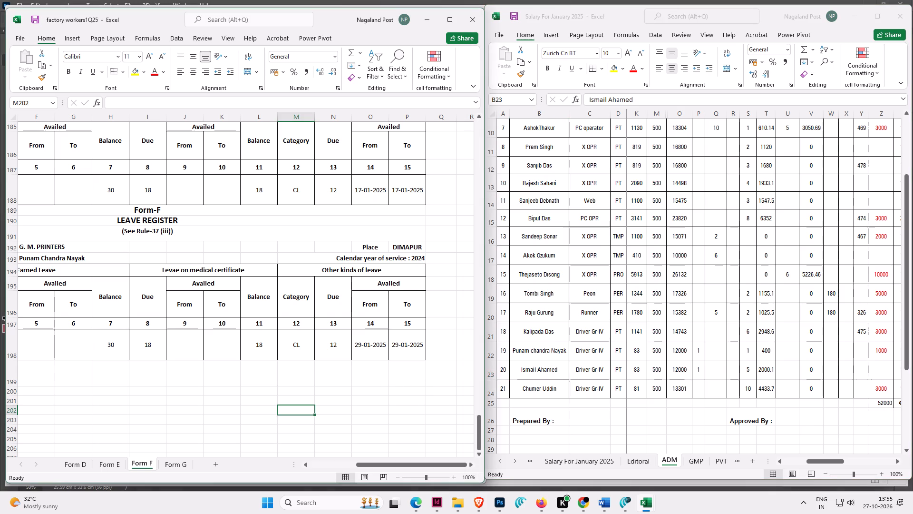
{"action": "left_click", "coordinate": [179, 464]}
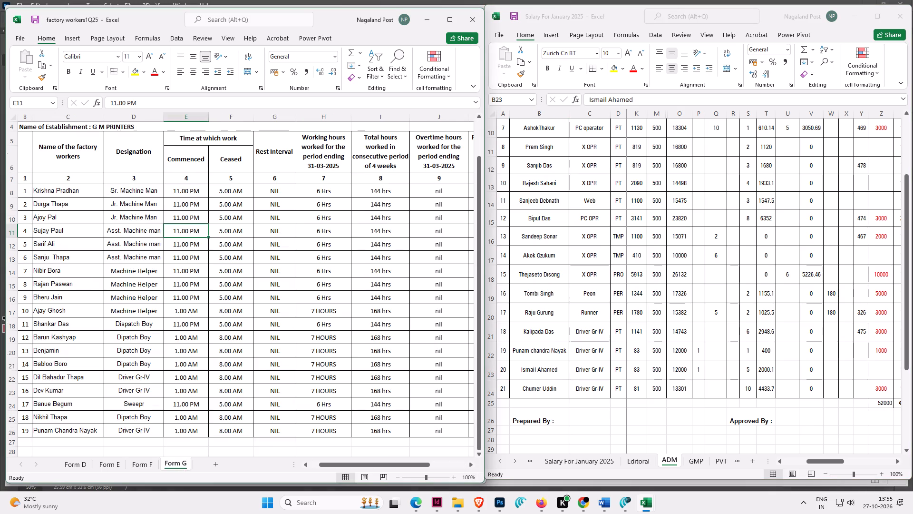
{"action": "left_click", "coordinate": [142, 466]}
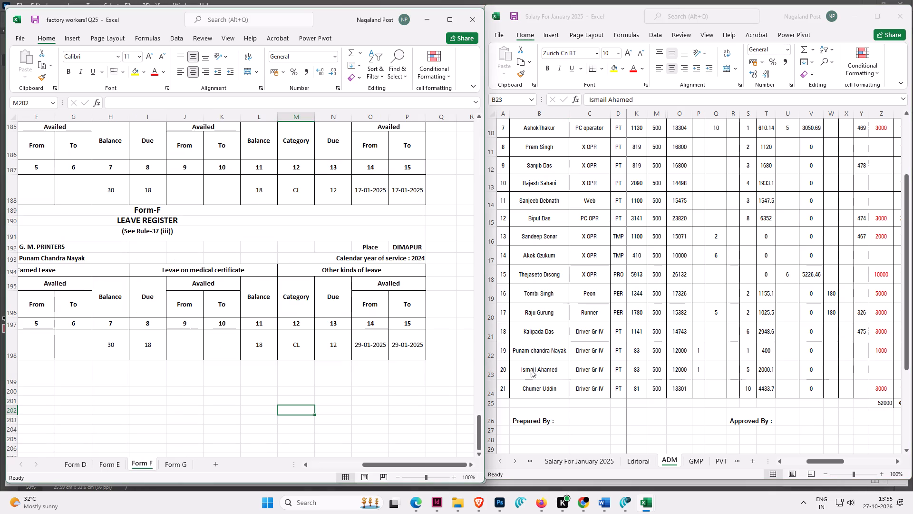
{"action": "left_click", "coordinate": [673, 367]}
{"action": "scroll", "coordinate": [709, 370], "scroll_direction": "up", "scroll_amount": 2}
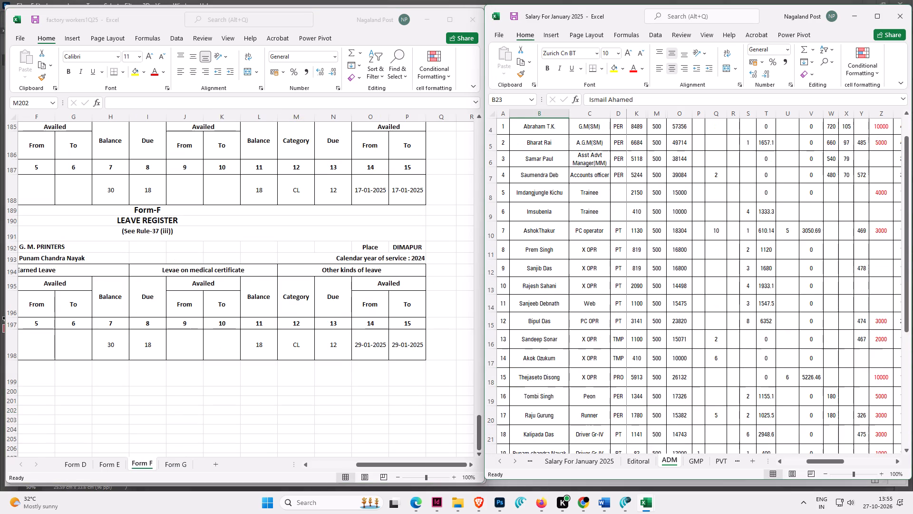
{"action": "scroll", "coordinate": [709, 370], "scroll_direction": "down", "scroll_amount": 1}
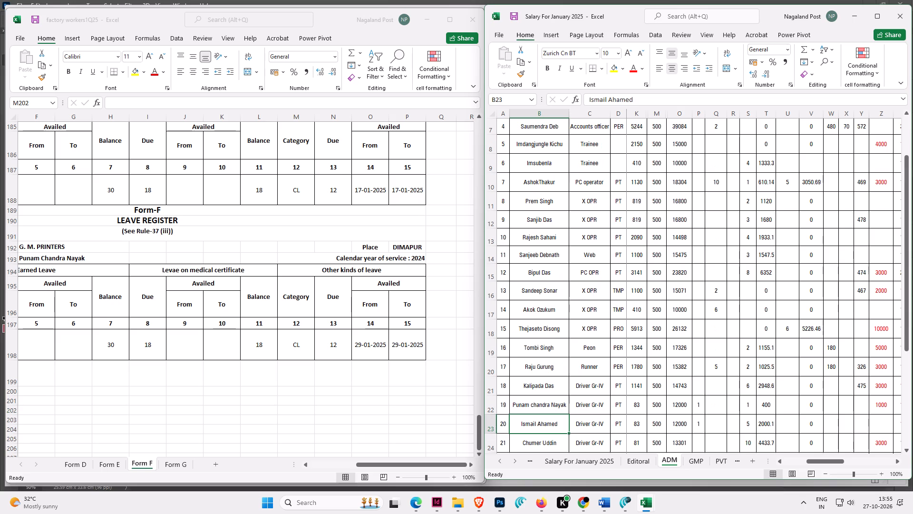
{"action": "scroll", "coordinate": [710, 358], "scroll_direction": "down", "scroll_amount": 2}
{"action": "scroll", "coordinate": [710, 358], "scroll_direction": "up", "scroll_amount": 3}
{"action": "scroll", "coordinate": [710, 359], "scroll_direction": "down", "scroll_amount": 2}
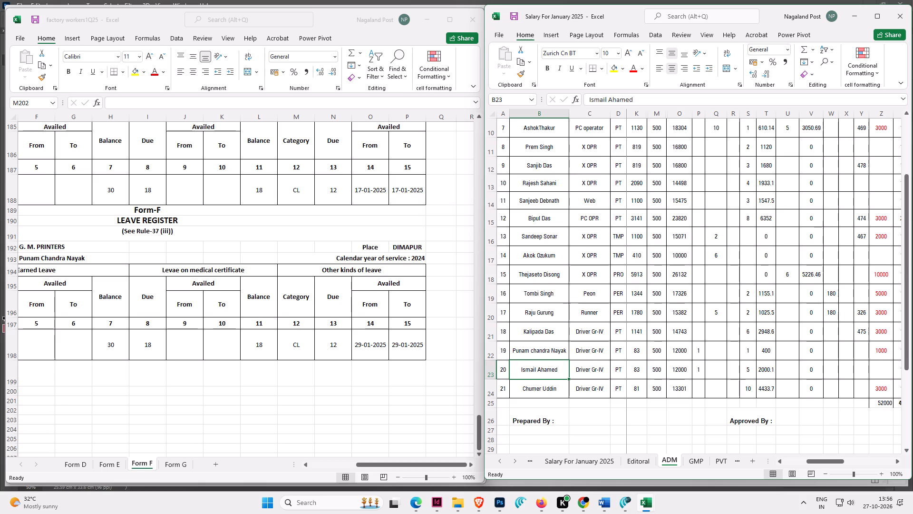
{"action": "left_click", "coordinate": [340, 391]}
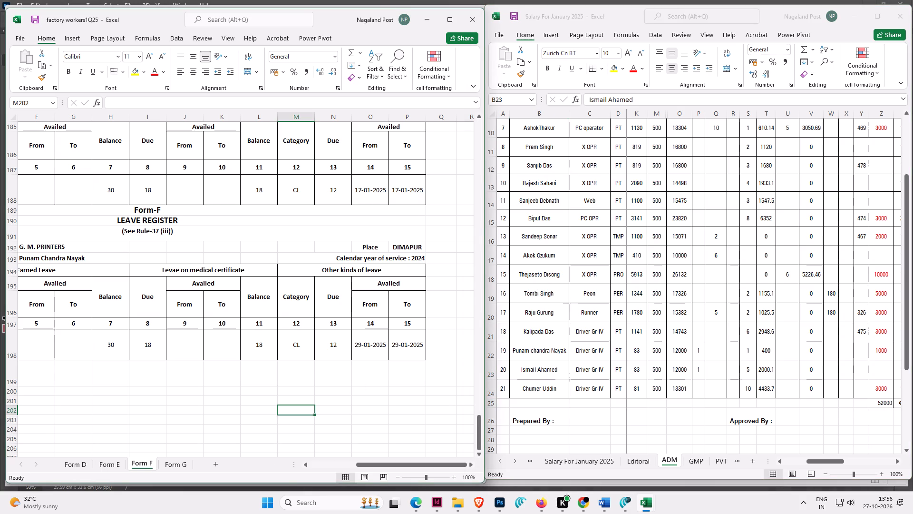
Open the Working Journalists1Q25 workbook from the Fast Quarter 2026 folder.
{"action": "left_click", "coordinate": [458, 503]}
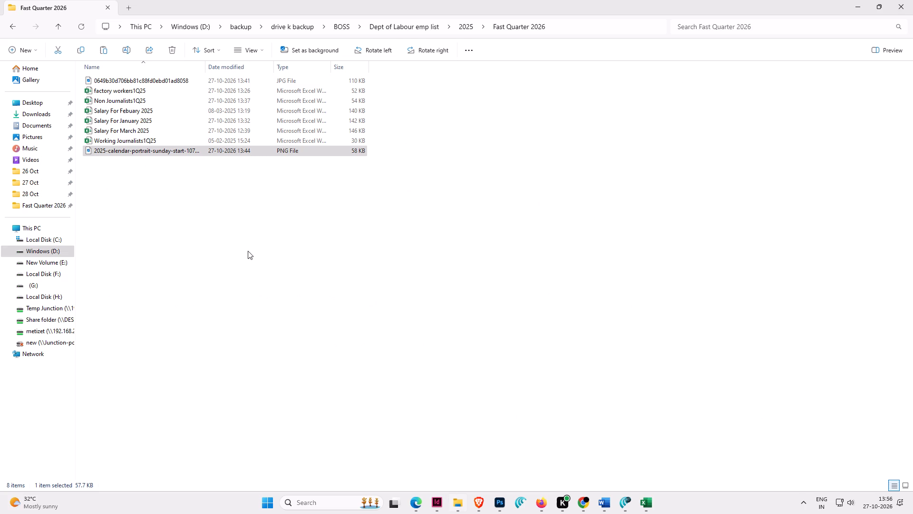
{"action": "left_click", "coordinate": [248, 251]}
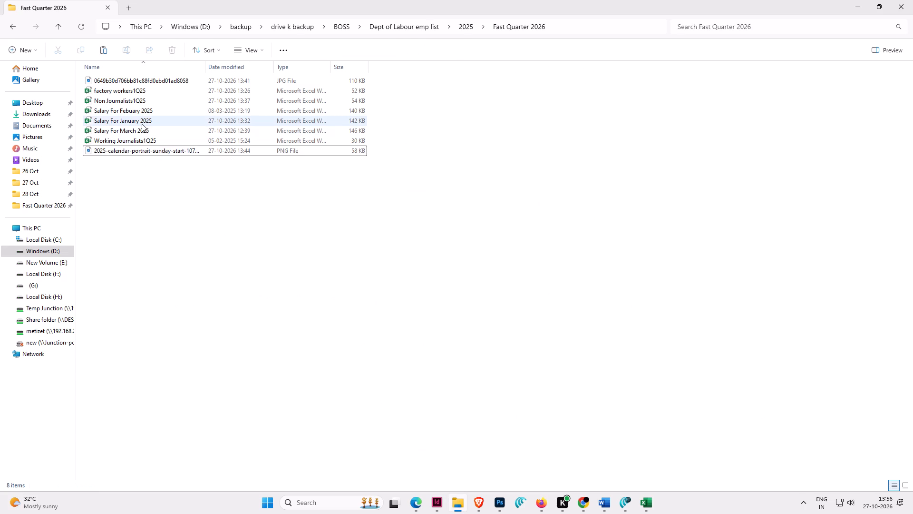
{"action": "left_click", "coordinate": [127, 140]}
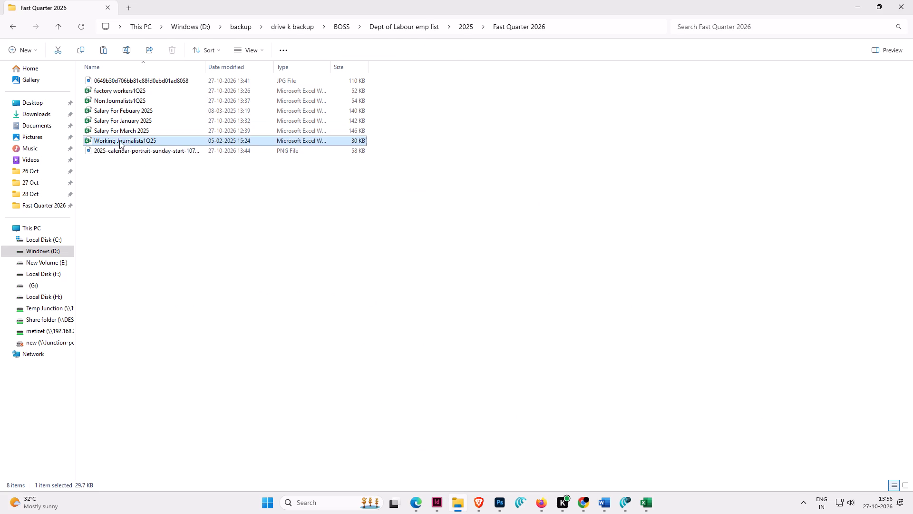
{"action": "double_click", "coordinate": [116, 140]}
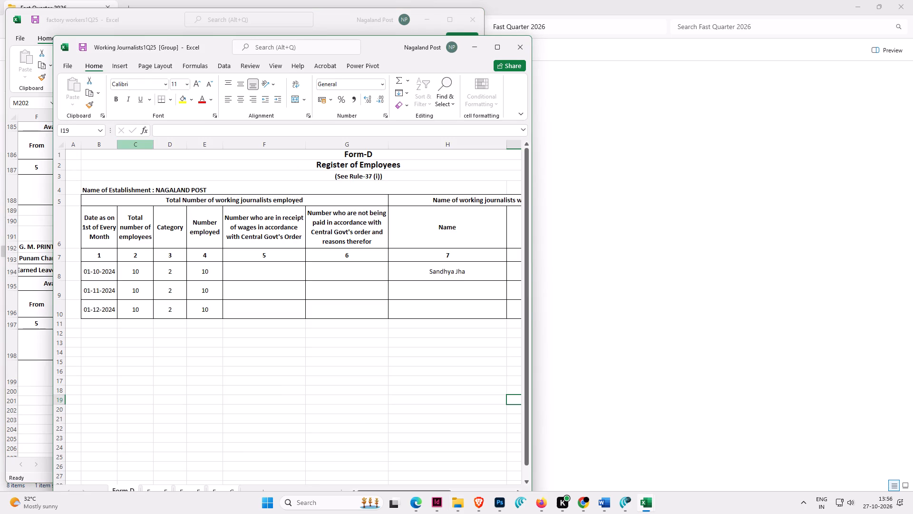
In the Form D register, set the first month's date in row 8 to 01/01/25.
{"action": "left_click", "coordinate": [92, 267]}
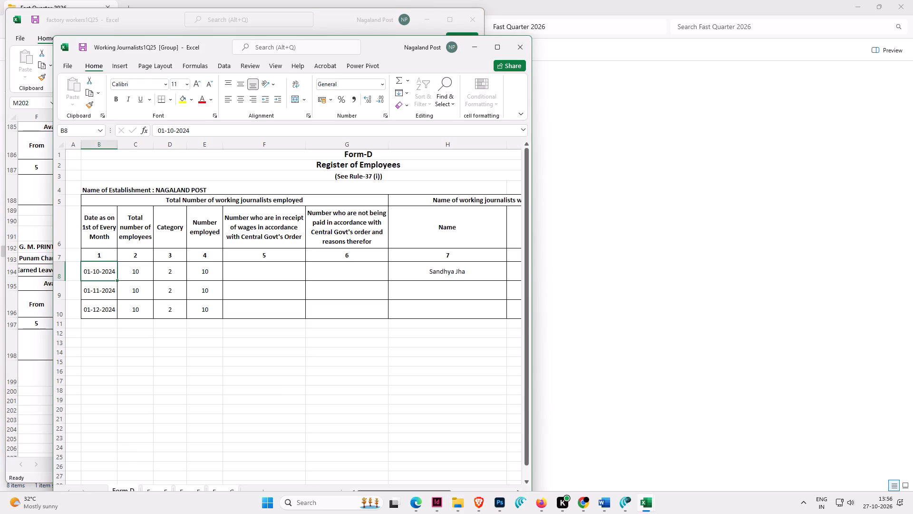
{"action": "type", "text": "01/014/25"}
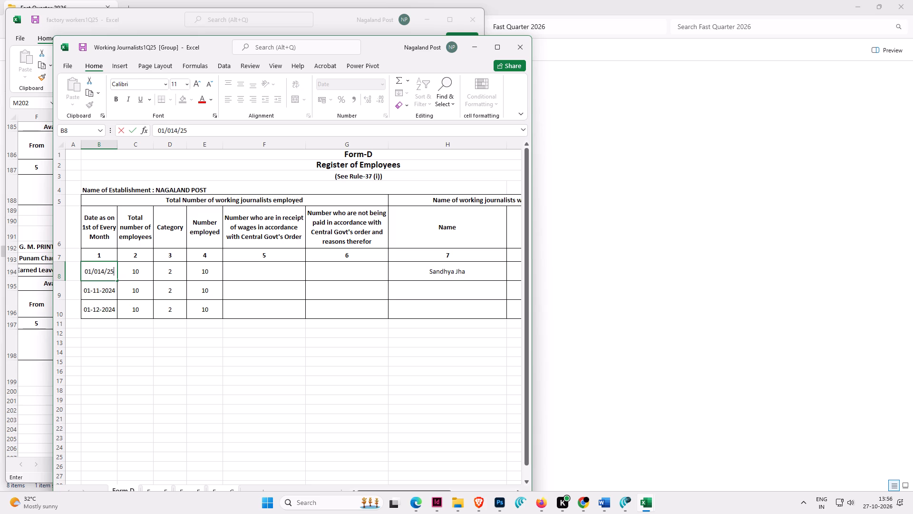
{"action": "key", "text": "BackSpace"}
{"action": "key", "text": "BackSpace"}
{"action": "key", "text": "BackSpace"}
{"action": "key", "text": "BackSpace"}
{"action": "type", "text": "25"}
{"action": "key", "text": "Return"}
{"action": "left_click", "coordinate": [104, 277]}
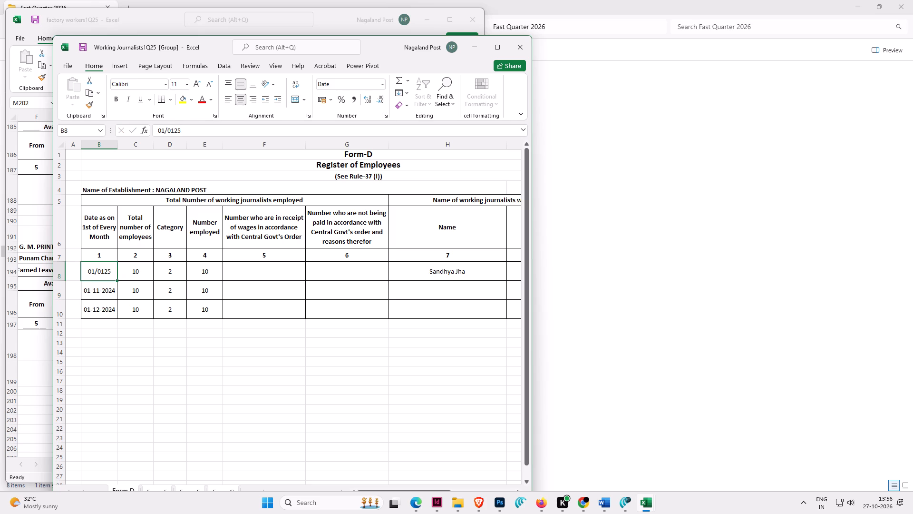
{"action": "type", "text": "01/01/25"}
{"action": "key", "text": "Return"}
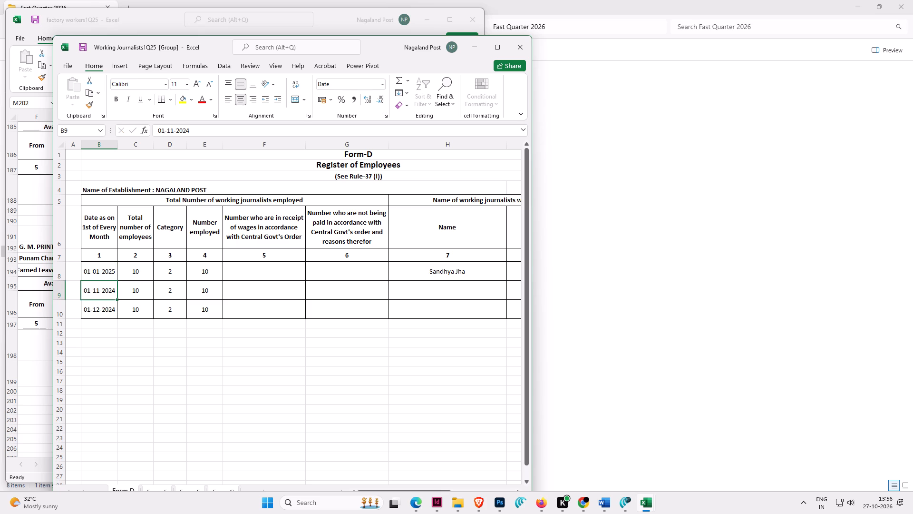
Set the Form D dates to 01/02/25 in row 9 and 01/01/25 in row 10.
{"action": "type", "text": "01/02/25"}
{"action": "key", "text": "Return"}
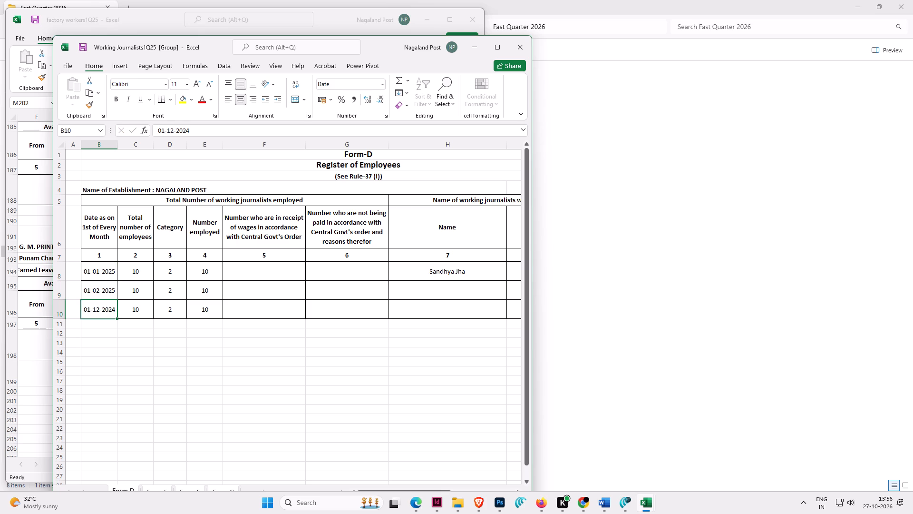
{"action": "type", "text": "01/0/"}
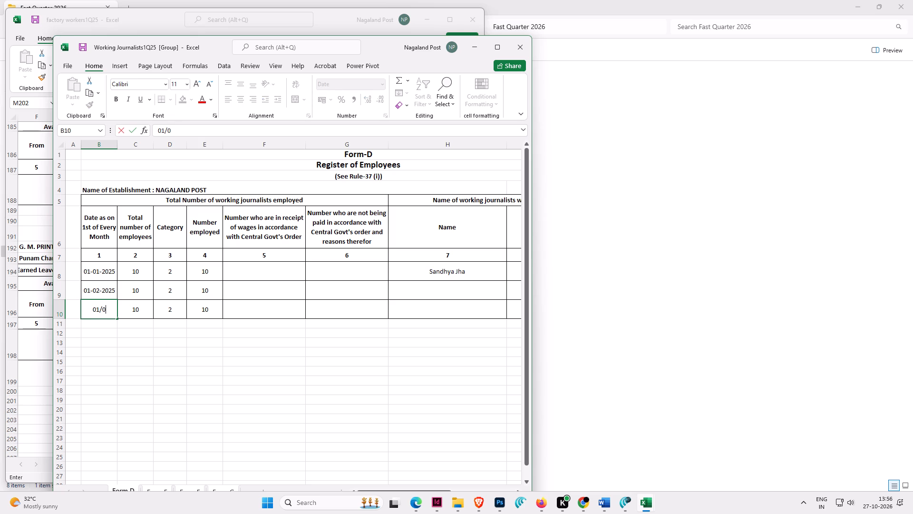
{"action": "type", "text": "25"}
{"action": "key", "text": "Return"}
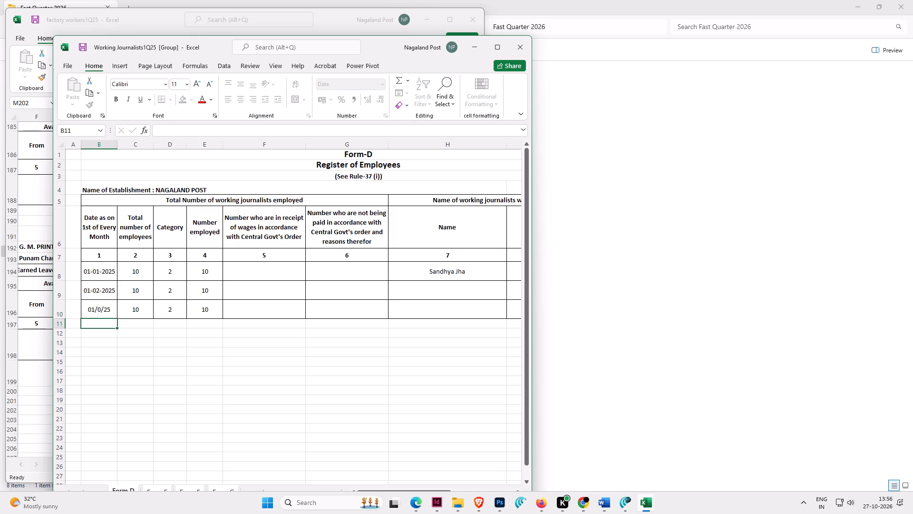
{"action": "key", "text": "Up"}
{"action": "type", "text": "01/01/25"}
{"action": "key", "text": "Return"}
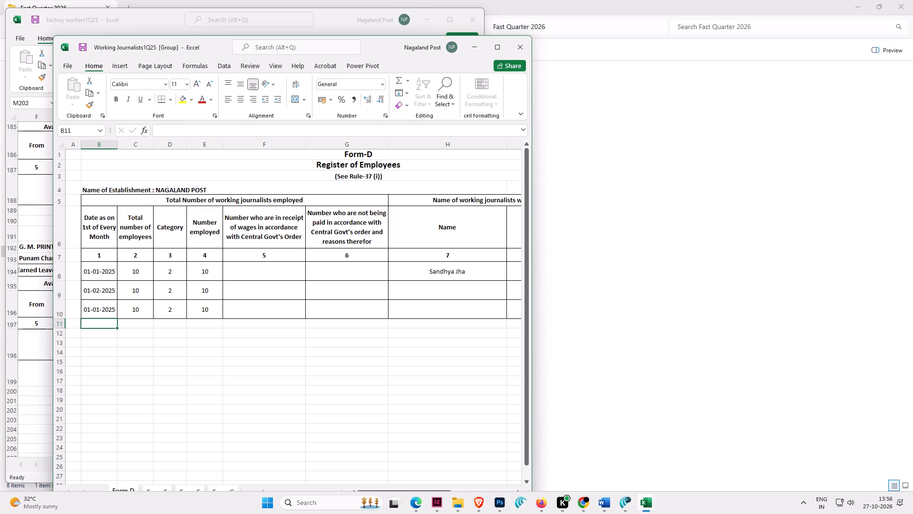
Save the Working Journalists1Q25 workbook.
{"action": "left_click", "coordinate": [254, 272]}
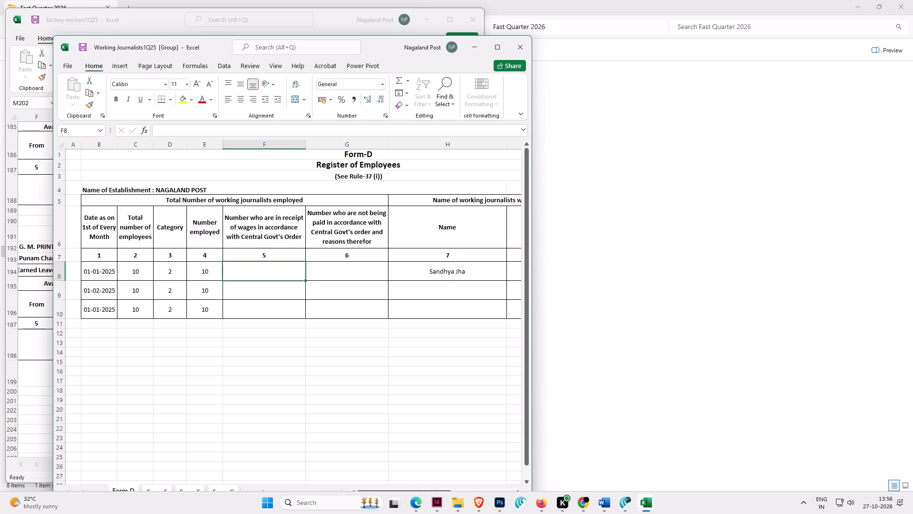
{"action": "key", "text": "ctrl+s"}
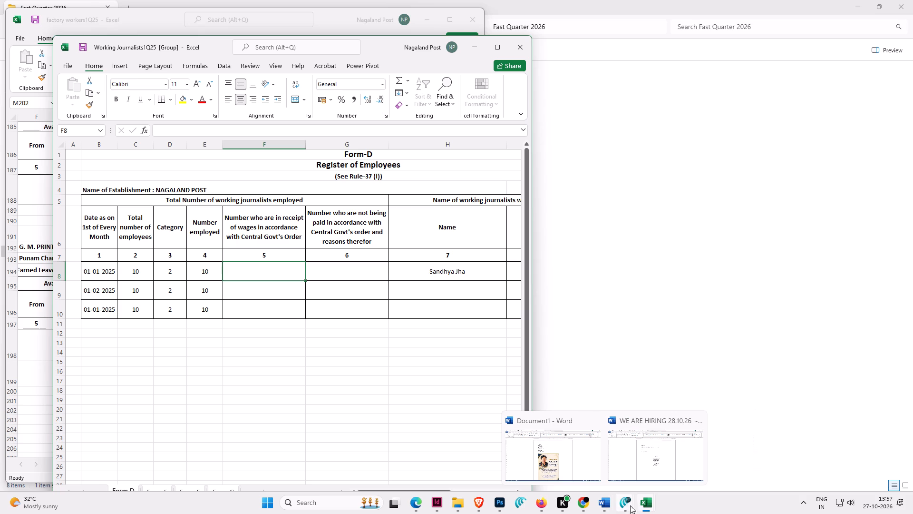
Bring up the Salary For January 2025 workbook and place the Working Journalists1Q25 window beside it.
{"action": "left_click", "coordinate": [651, 504]}
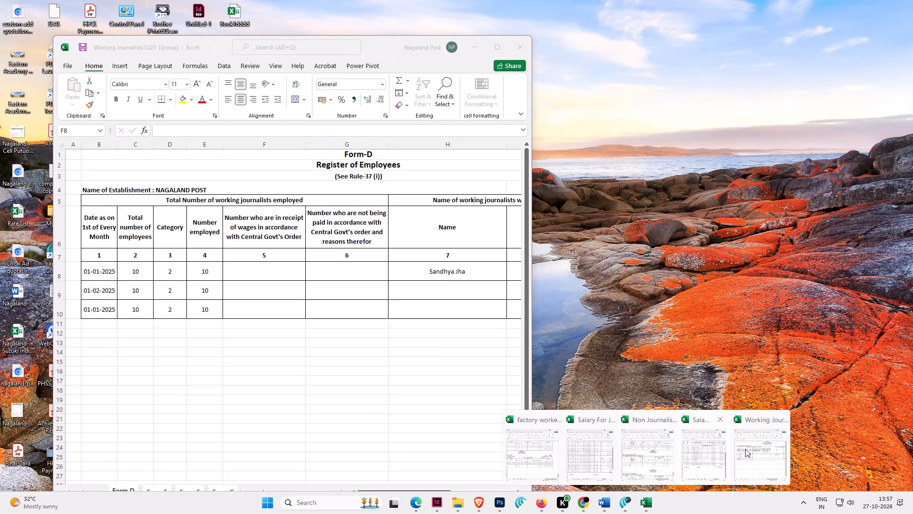
{"action": "left_click", "coordinate": [745, 449]}
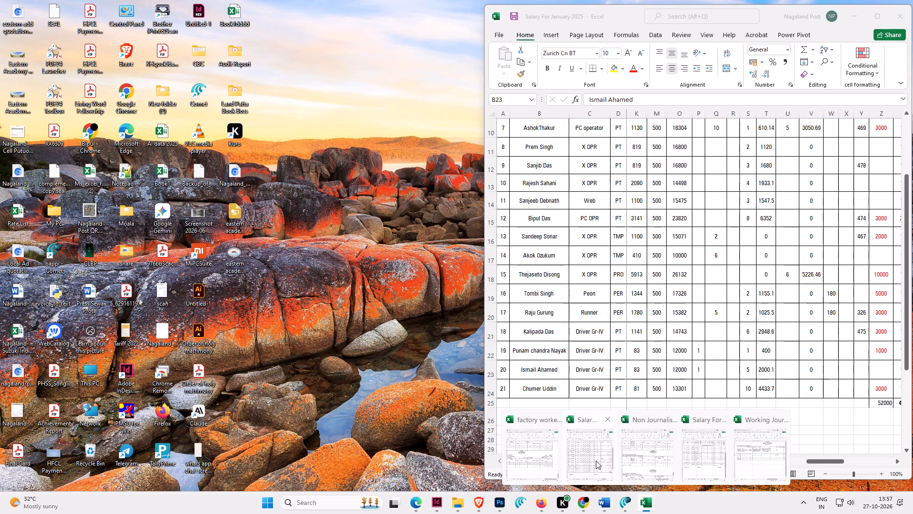
{"action": "left_click", "coordinate": [596, 461]}
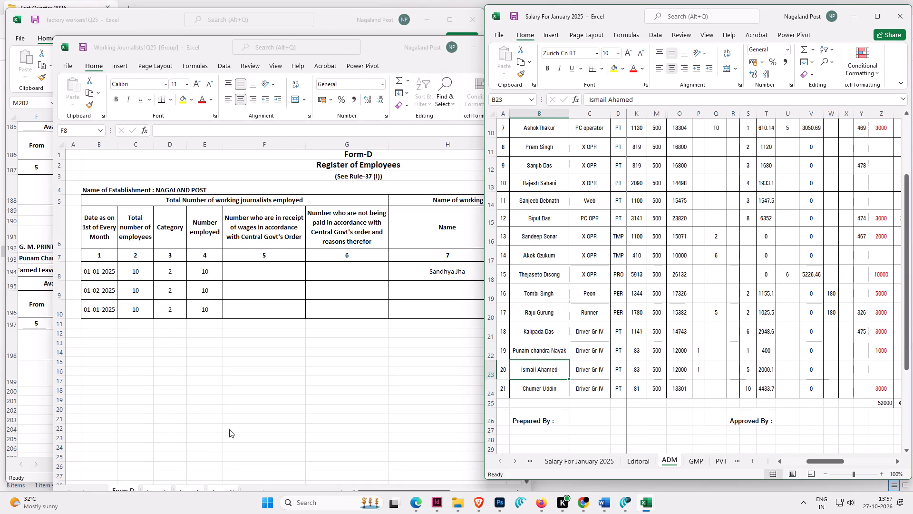
{"action": "left_click_drag", "start_coordinate": [374, 47], "coordinate": [320, 25]}
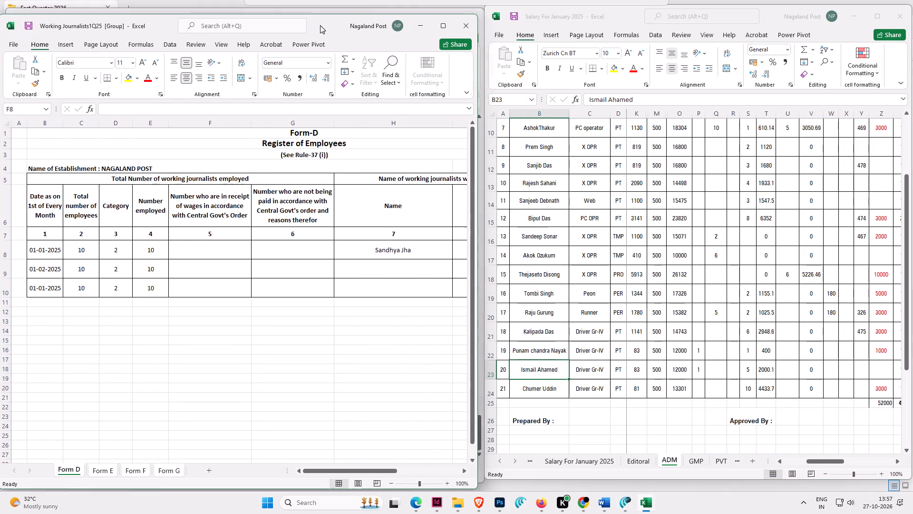
{"action": "left_click_drag", "start_coordinate": [320, 25], "coordinate": [327, 20]}
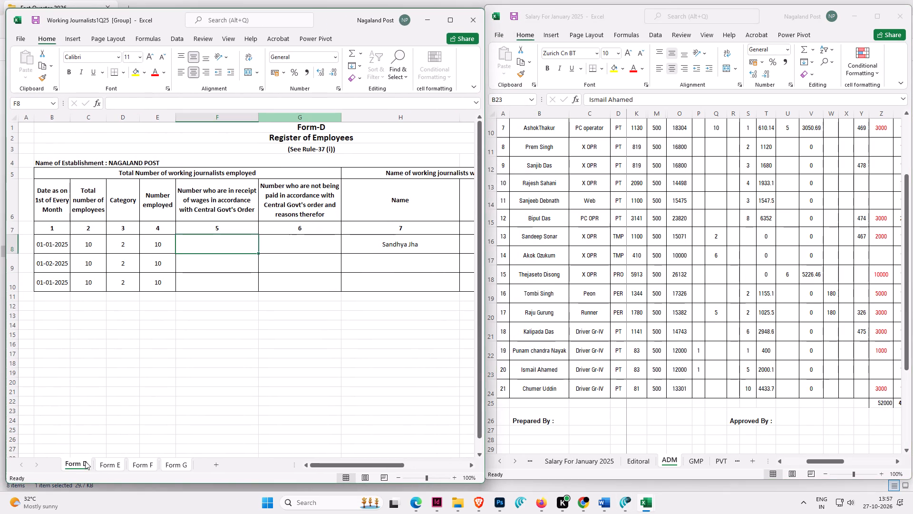
Ungroup the sheets of the Working Journalists1Q25 workbook and check the Form D and Form E registers.
{"action": "left_click", "coordinate": [80, 466]}
{"action": "left_click", "coordinate": [104, 465]}
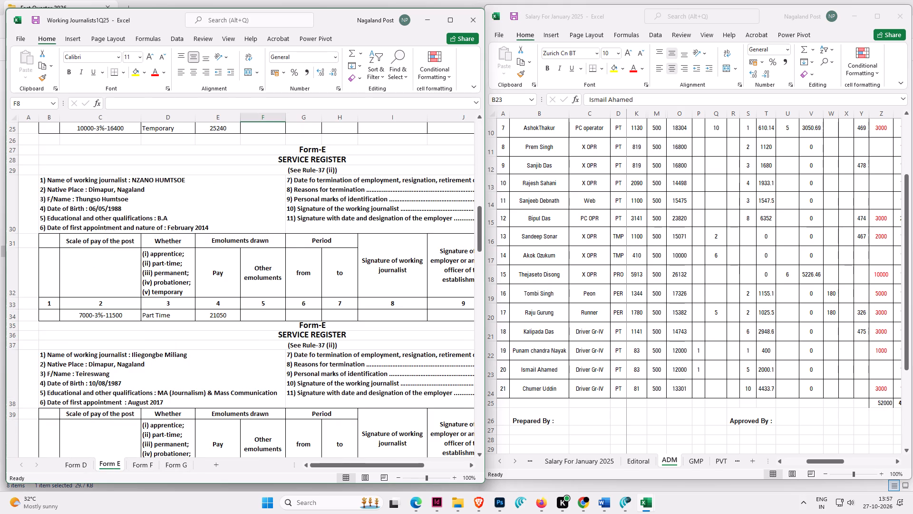
{"action": "left_click", "coordinate": [79, 466]}
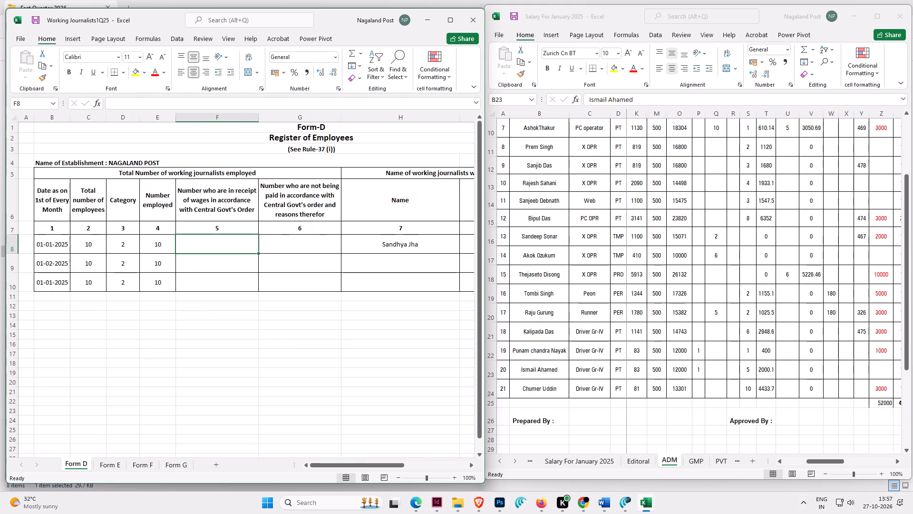
{"action": "left_click", "coordinate": [42, 246]}
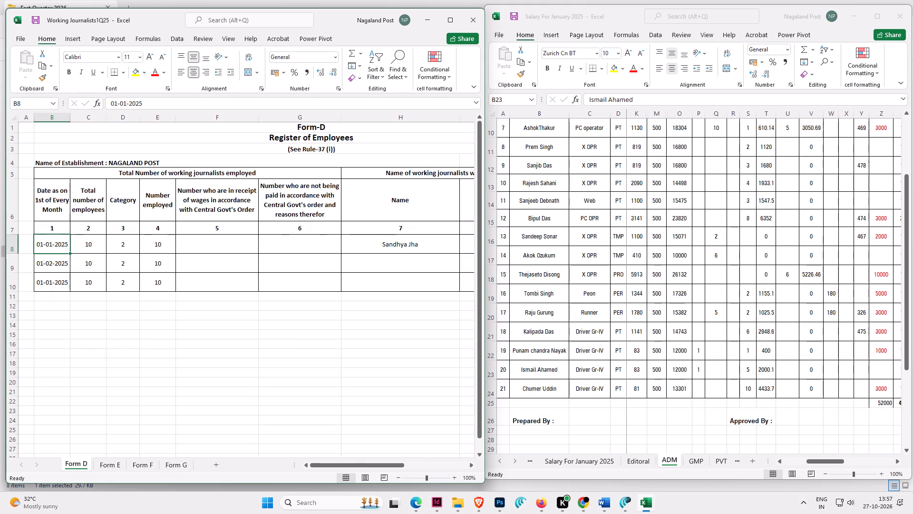
{"action": "left_click", "coordinate": [109, 465]}
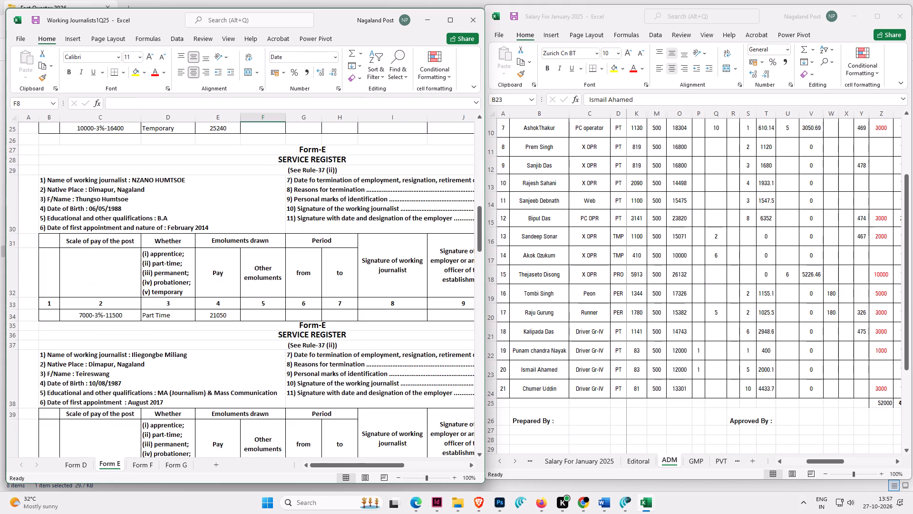
{"action": "scroll", "coordinate": [124, 359], "scroll_direction": "up", "scroll_amount": 5}
{"action": "scroll", "coordinate": [124, 359], "scroll_direction": "down", "scroll_amount": 3}
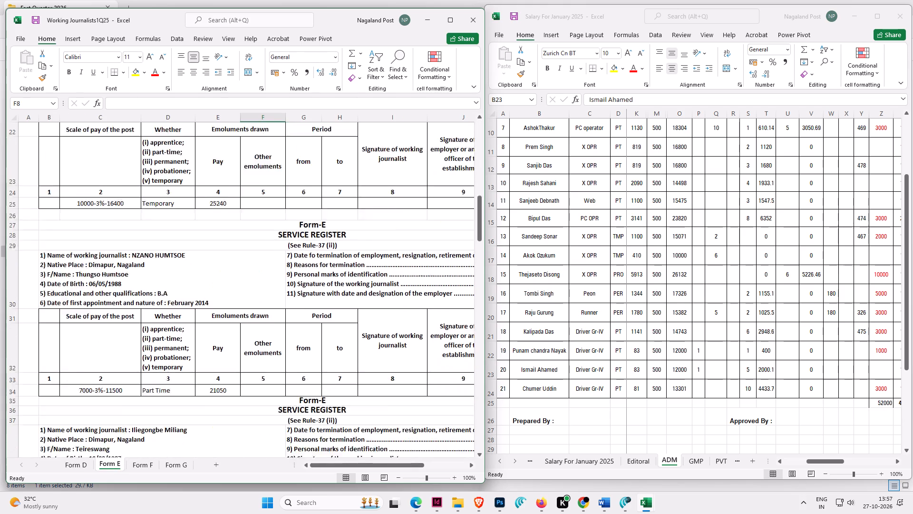
{"action": "scroll", "coordinate": [124, 359], "scroll_direction": "down", "scroll_amount": 2}
In Form F row 9, set the earned leave due to 30 and clear its availed From and To dates.
{"action": "left_click", "coordinate": [140, 464]}
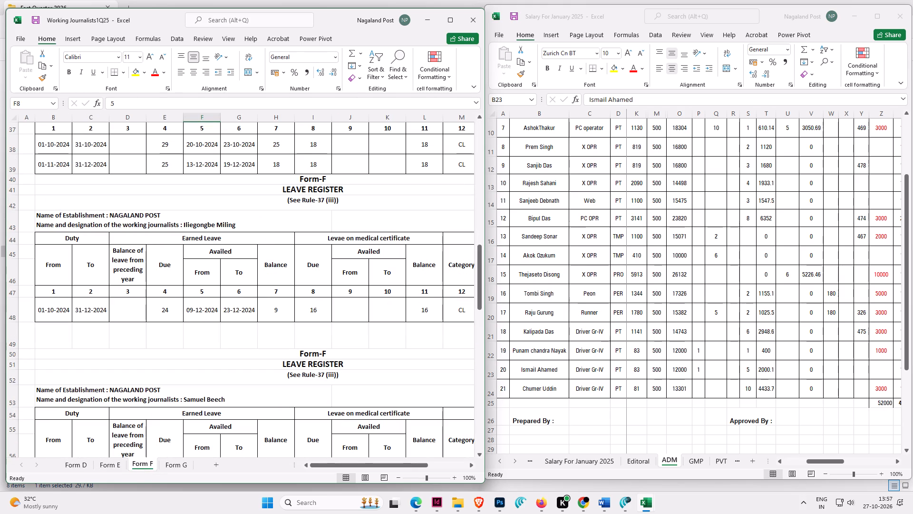
{"action": "scroll", "coordinate": [158, 373], "scroll_direction": "up", "scroll_amount": 20}
{"action": "scroll", "coordinate": [158, 373], "scroll_direction": "up", "scroll_amount": 6}
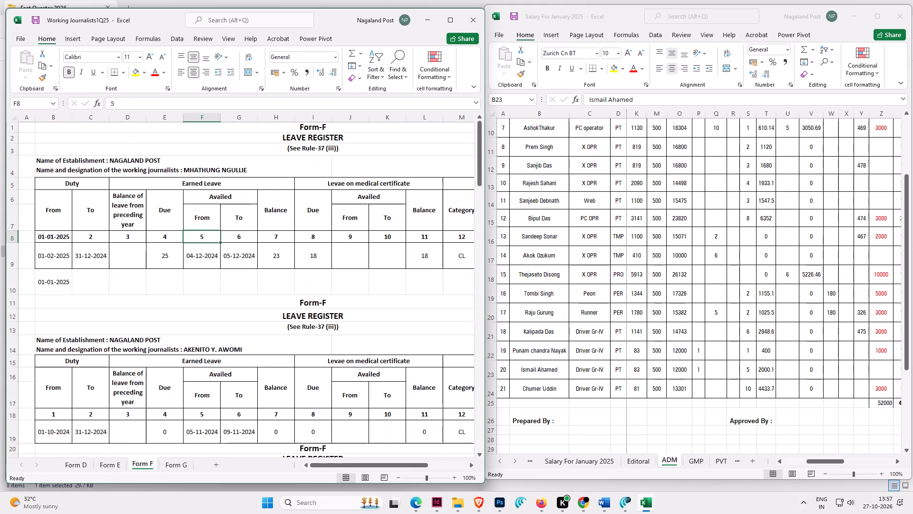
{"action": "scroll", "coordinate": [158, 373], "scroll_direction": "up", "scroll_amount": 3}
{"action": "left_click", "coordinate": [168, 261]}
{"action": "type", "text": "30"}
{"action": "key", "text": "Tab"}
{"action": "key", "text": "Delete"}
{"action": "key", "text": "Tab"}
{"action": "key", "text": "Delete"}
{"action": "key", "text": "Tab"}
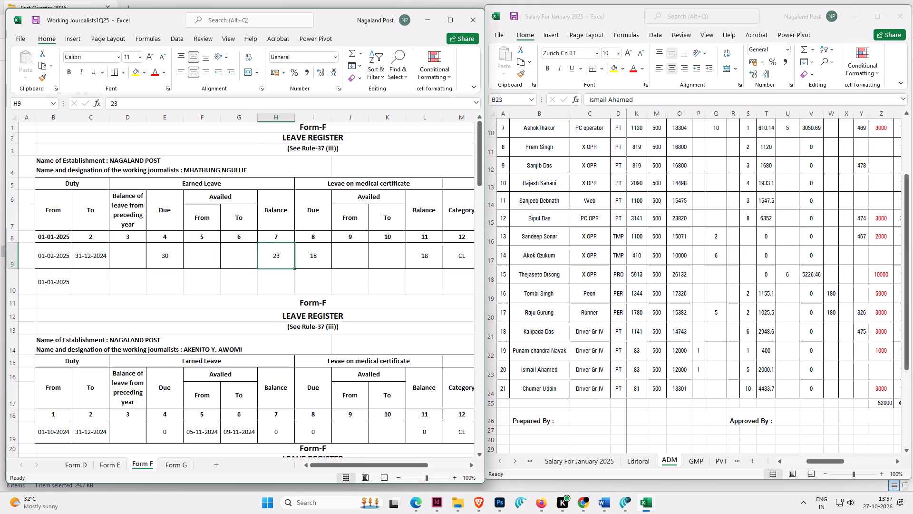
Set the earned leave balance in Form F row 9 to 30.
{"action": "key", "text": "0"}
{"action": "key", "text": "Tab"}
{"action": "key", "text": "Tab"}
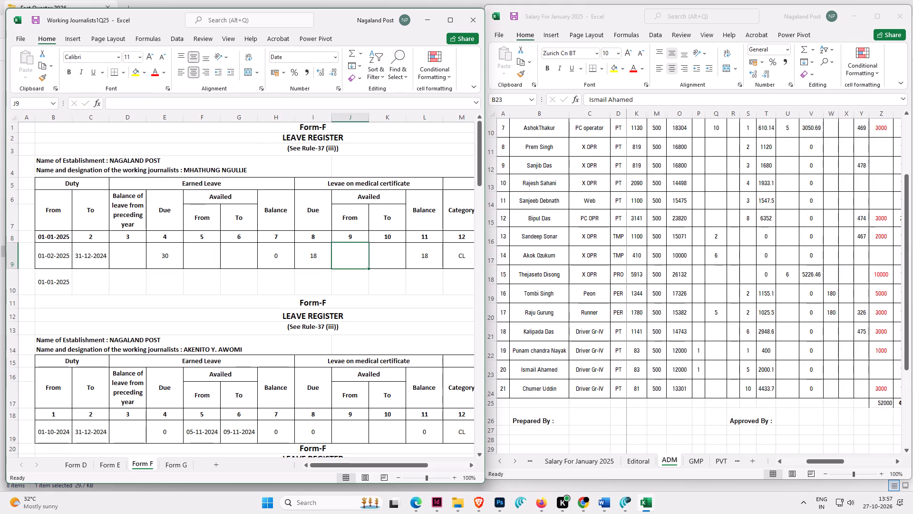
{"action": "key", "text": "Left"}
{"action": "key", "text": "Left"}
{"action": "type", "text": "30"}
{"action": "key", "text": "Tab"}
{"action": "key", "text": "Tab"}
Clear the availed From and To dates of the casual leave in Form F row 19.
{"action": "key", "text": "Tab"}
{"action": "key", "text": "Tab"}
{"action": "key", "text": "Tab"}
{"action": "key", "text": "Tab"}
{"action": "key", "text": "Tab"}
{"action": "key", "text": "Tab"}
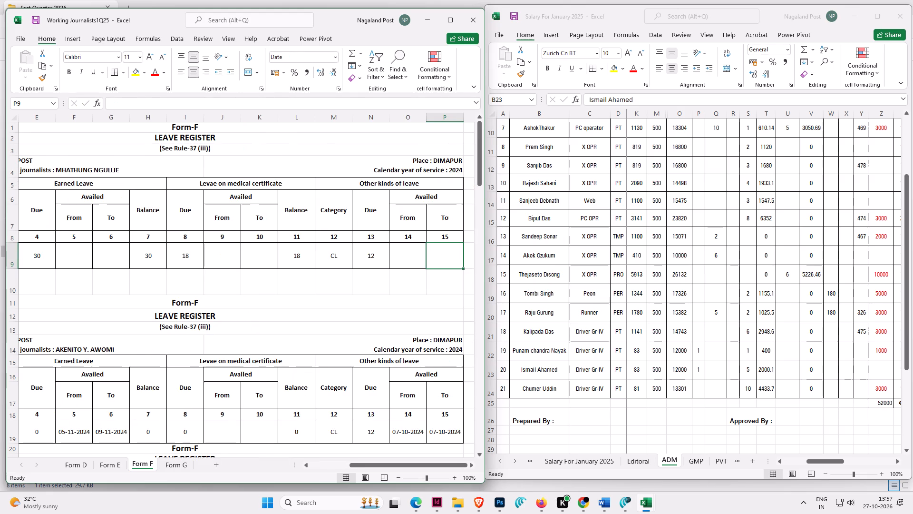
{"action": "key", "text": "Down"}
{"action": "key", "text": "Down"}
{"action": "key", "text": "Down"}
{"action": "key", "text": "Down"}
{"action": "key", "text": "Down"}
{"action": "key", "text": "Down"}
{"action": "key", "text": "Down"}
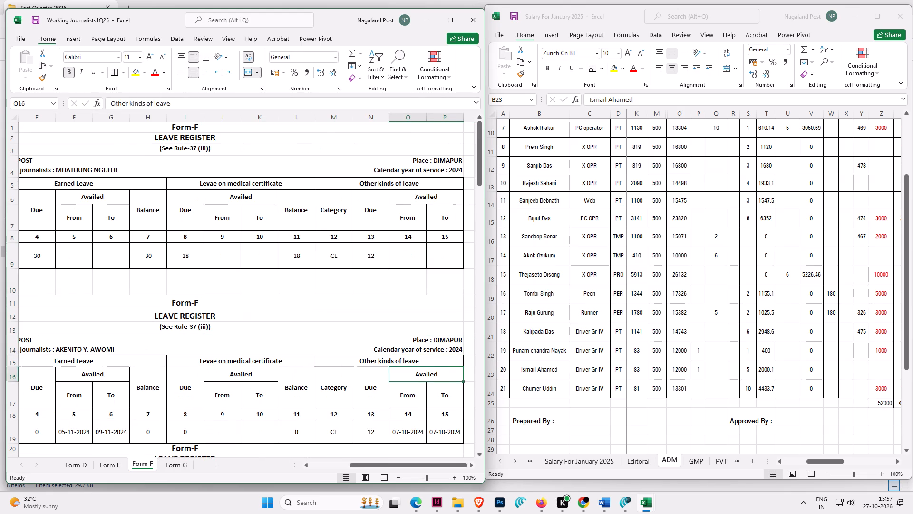
{"action": "key", "text": "Down"}
{"action": "key", "text": "Down"}
{"action": "key", "text": "Down"}
{"action": "key", "text": "Delete"}
{"action": "key", "text": "Left"}
{"action": "key", "text": "Delete"}
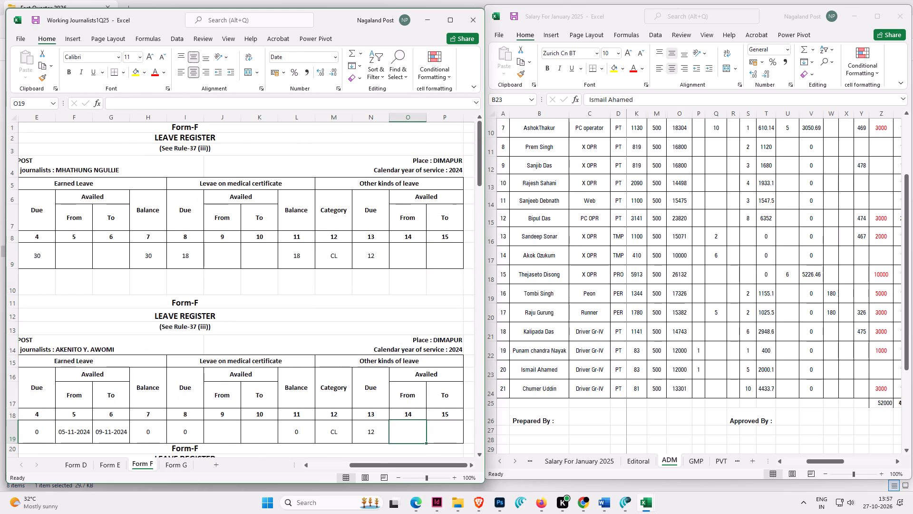
Clear the availed From and To dates of the earned leave in Form F row 19.
{"action": "key", "text": "Left"}
{"action": "key", "text": "Left"}
{"action": "key", "text": "Left"}
{"action": "key", "text": "Left"}
{"action": "key", "text": "Left"}
{"action": "key", "text": "Left"}
{"action": "key", "text": "Left"}
{"action": "key", "text": "Left"}
{"action": "key", "text": "Delete"}
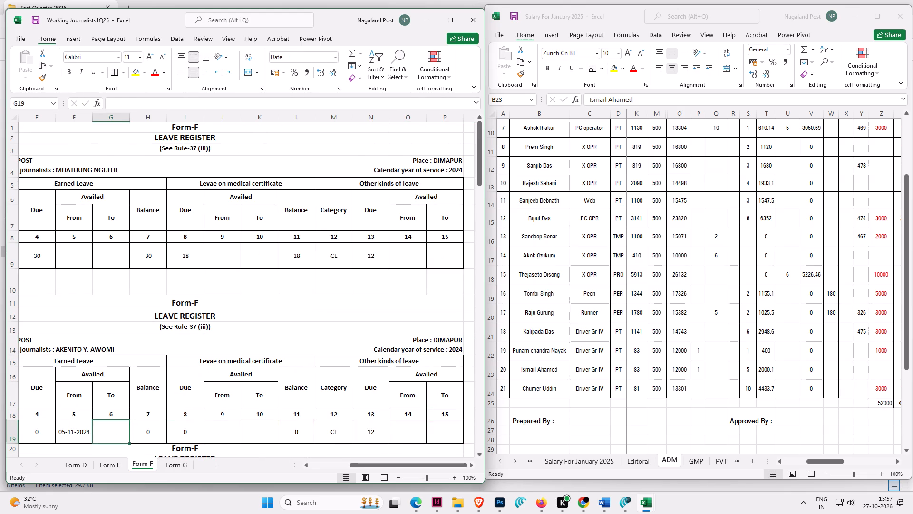
{"action": "key", "text": "Left"}
{"action": "key", "text": "Delete"}
Set both the earned leave due and the earned leave balance in Form F row 19 to 30.
{"action": "key", "text": "Left"}
{"action": "key", "text": "Left"}
{"action": "key", "text": "Left"}
{"action": "key", "text": "Right"}
{"action": "key", "text": "Right"}
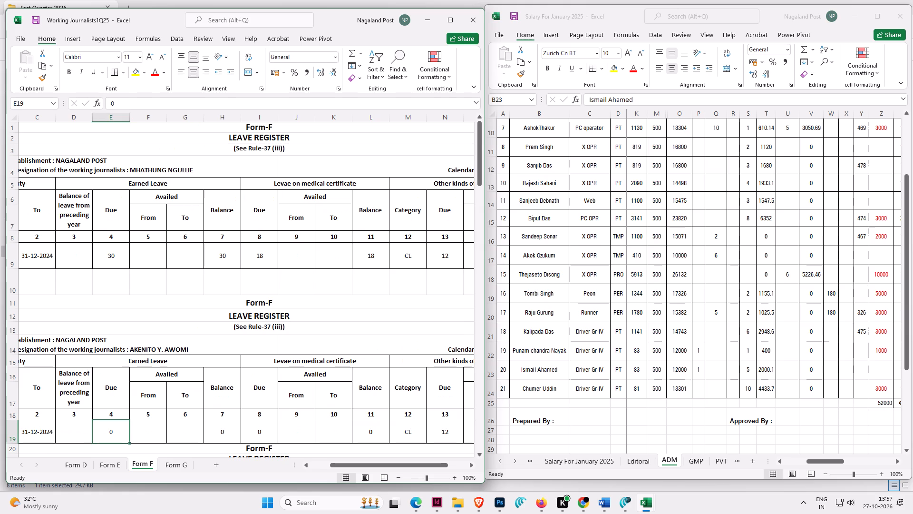
{"action": "type", "text": "30"}
{"action": "key", "text": "Tab"}
{"action": "key", "text": "Tab"}
{"action": "key", "text": "Tab"}
{"action": "type", "text": "30"}
{"action": "key", "text": "Return"}
Review the earned, medical and casual leave entries in Form F row 28.
{"action": "key", "text": "Down"}
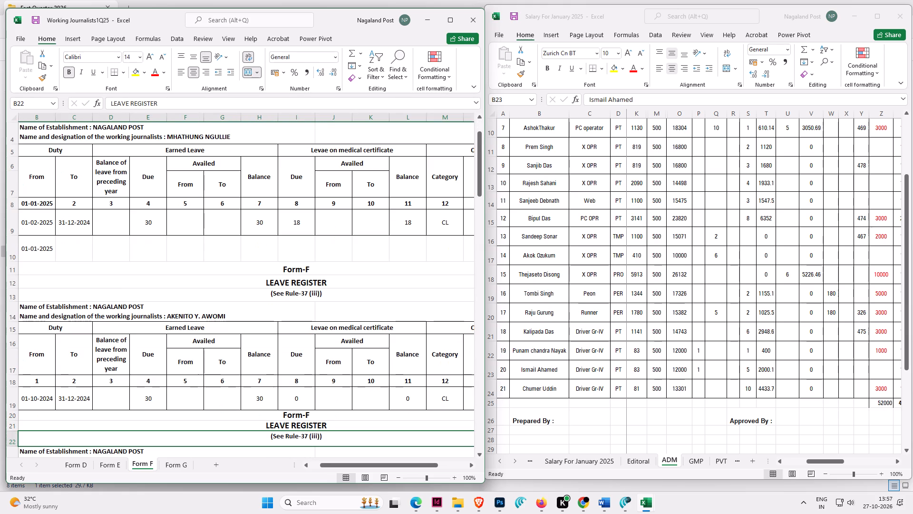
{"action": "key", "text": "Down"}
{"action": "key", "text": "Down"}
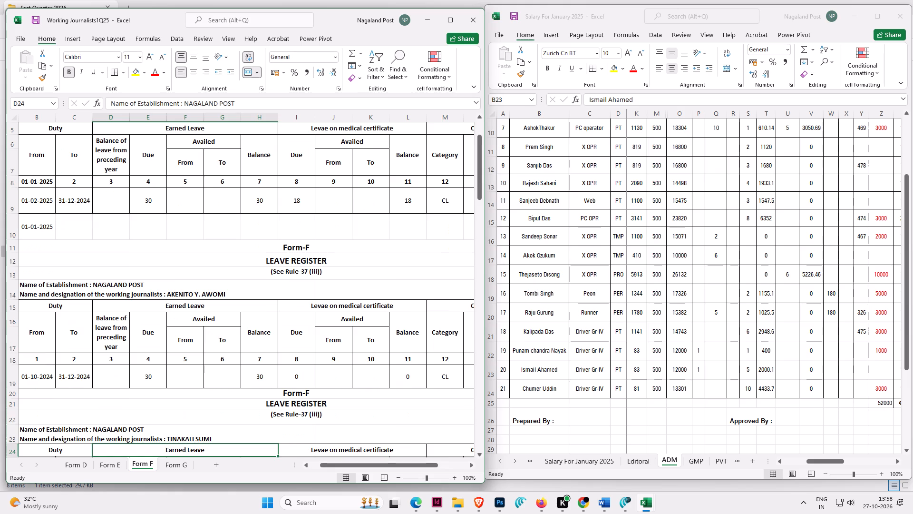
{"action": "key", "text": "Down"}
{"action": "key", "text": "Down"}
{"action": "key", "text": "Down"}
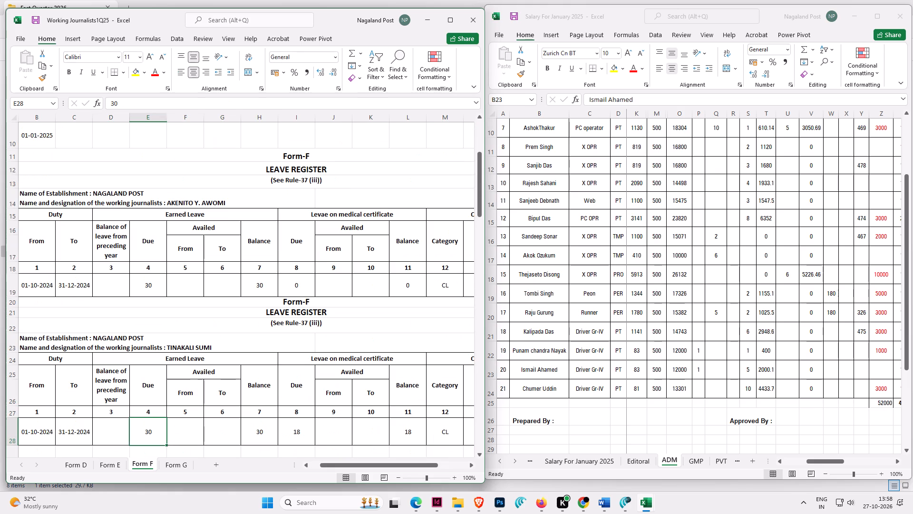
{"action": "key", "text": "Tab"}
{"action": "key", "text": "Tab"}
{"action": "key", "text": "Tab"}
{"action": "key", "text": "Tab"}
{"action": "key", "text": "Tab"}
{"action": "key", "text": "Tab"}
{"action": "key", "text": "Tab"}
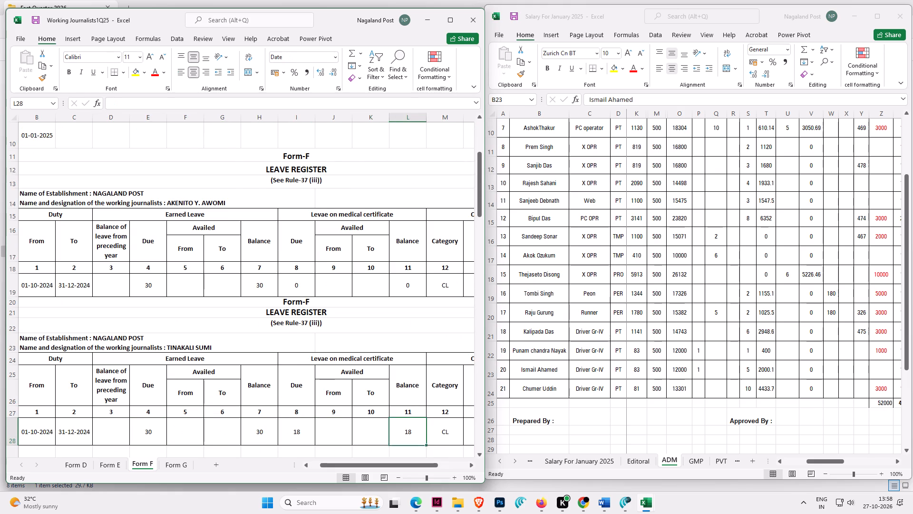
{"action": "key", "text": "Tab"}
{"action": "key", "text": "Tab"}
{"action": "key", "text": "Tab"}
{"action": "key", "text": "Tab"}
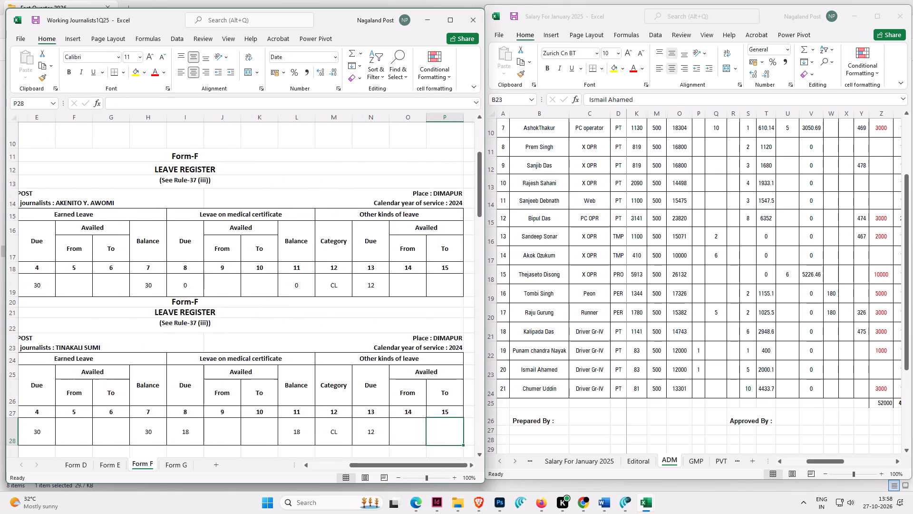
Set the casual leave due in Form F row 38 to 12.
{"action": "key", "text": "Down"}
{"action": "key", "text": "Down"}
{"action": "key", "text": "Down"}
{"action": "key", "text": "Down"}
{"action": "key", "text": "Down"}
{"action": "key", "text": "Down"}
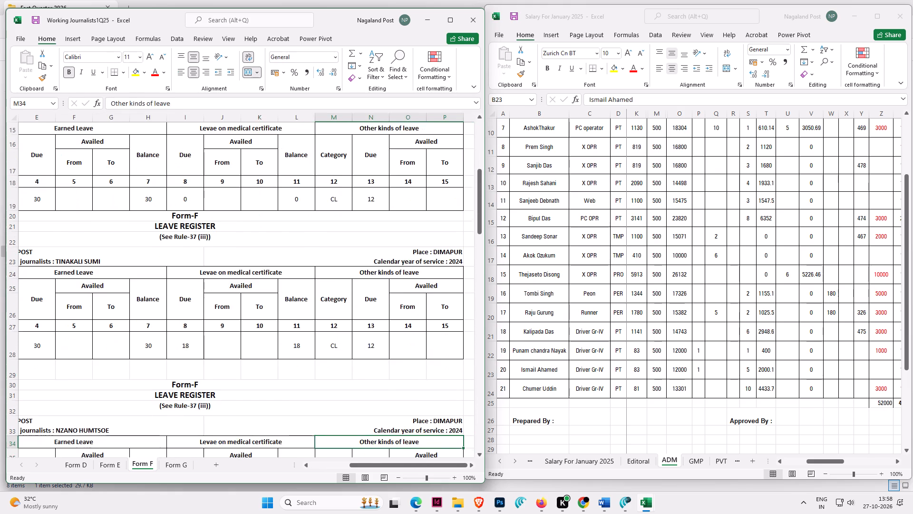
{"action": "key", "text": "Down"}
{"action": "key", "text": "Down"}
{"action": "key", "text": "Down"}
{"action": "key", "text": "Down"}
{"action": "key", "text": "Down"}
{"action": "key", "text": "Down"}
{"action": "key", "text": "Up"}
{"action": "key", "text": "Up"}
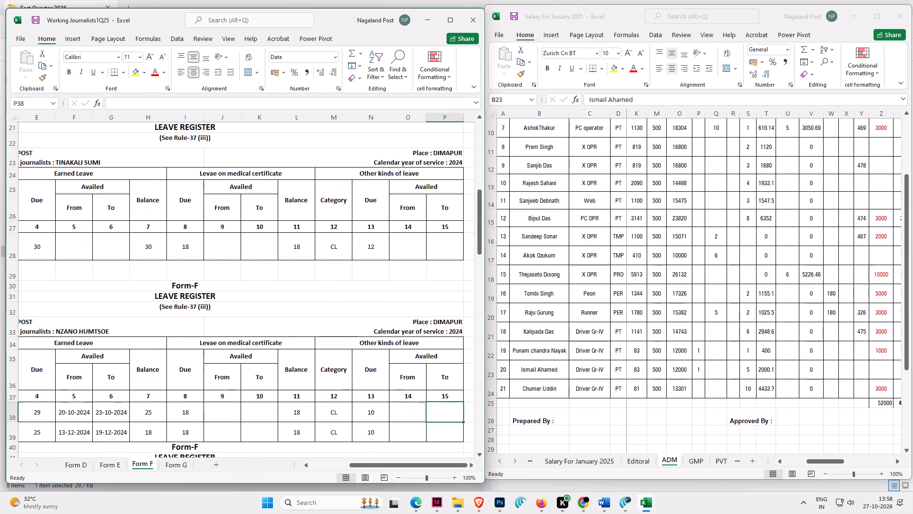
{"action": "key", "text": "Up"}
{"action": "key", "text": "Down"}
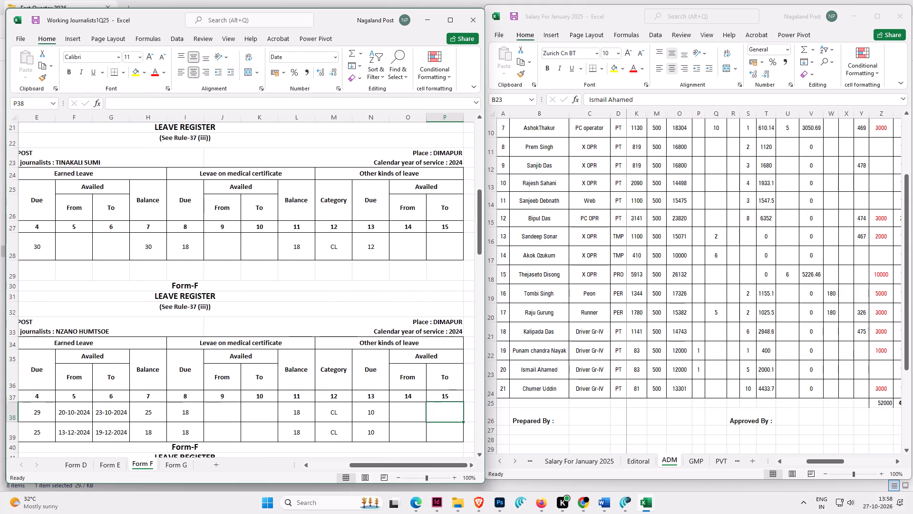
{"action": "key", "text": "Left"}
{"action": "key", "text": "Left"}
{"action": "type", "text": "12"}
{"action": "key", "text": "Left"}
Clear the availed From and To dates of the earned leave in Form F row 38.
{"action": "key", "text": "Left"}
{"action": "key", "text": "Left"}
{"action": "key", "text": "Left"}
{"action": "key", "text": "Left"}
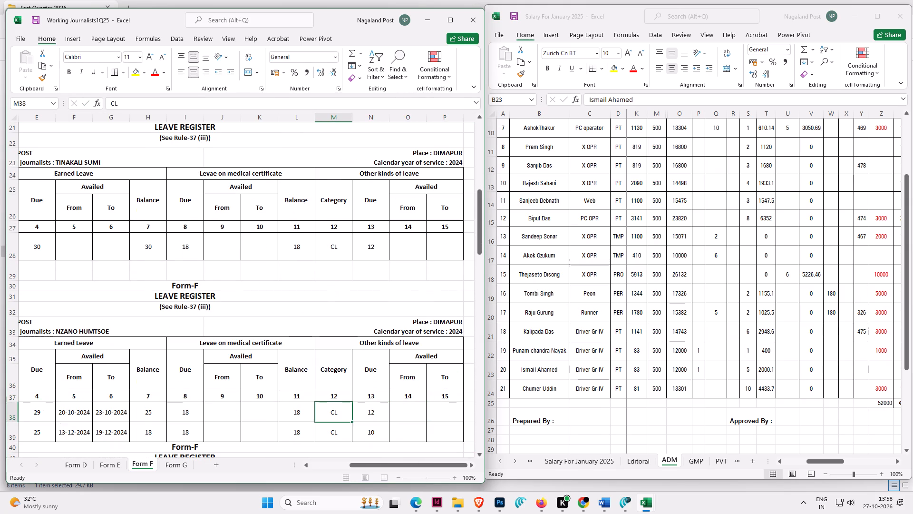
{"action": "key", "text": "Left"}
{"action": "key", "text": "Left"}
{"action": "key", "text": "Left"}
{"action": "key", "text": "Delete"}
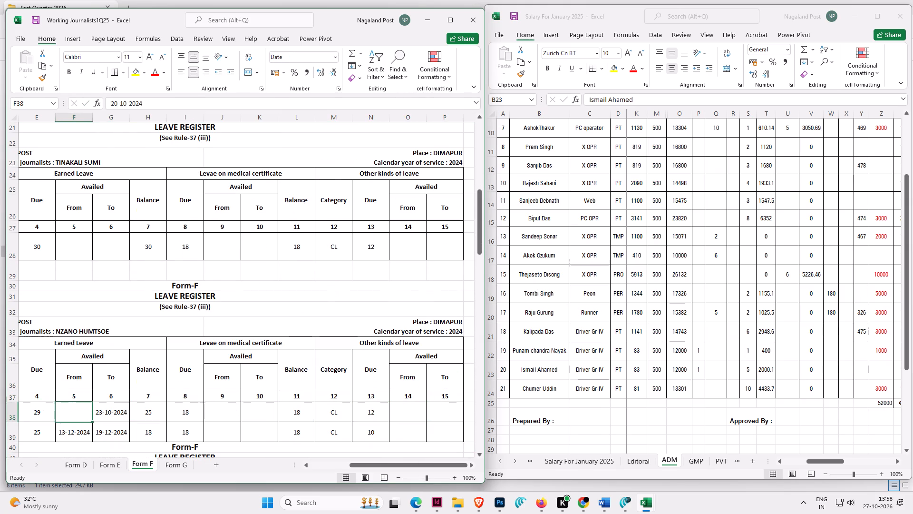
{"action": "key", "text": "Right"}
{"action": "key", "text": "Delete"}
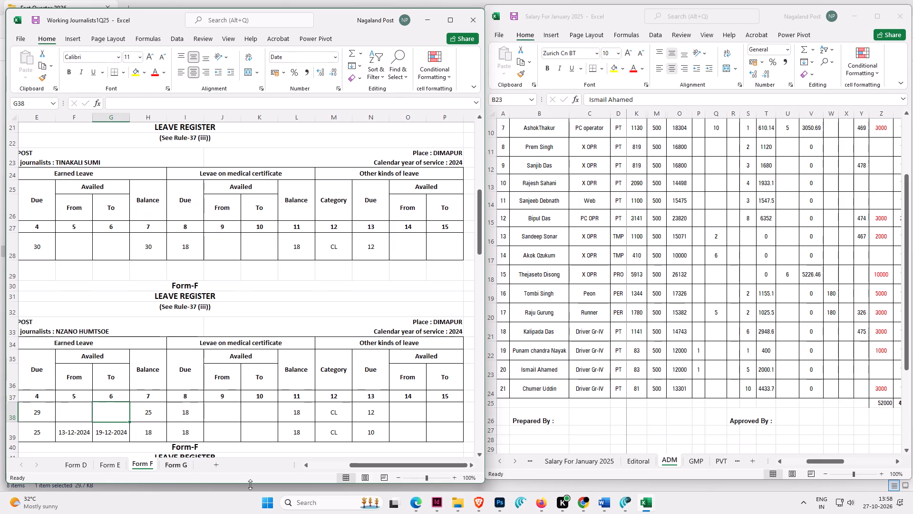
Delete Form F row 39, the second duty-period entry starting 01-11-2024.
{"action": "left_click_drag", "start_coordinate": [358, 464], "coordinate": [309, 466]}
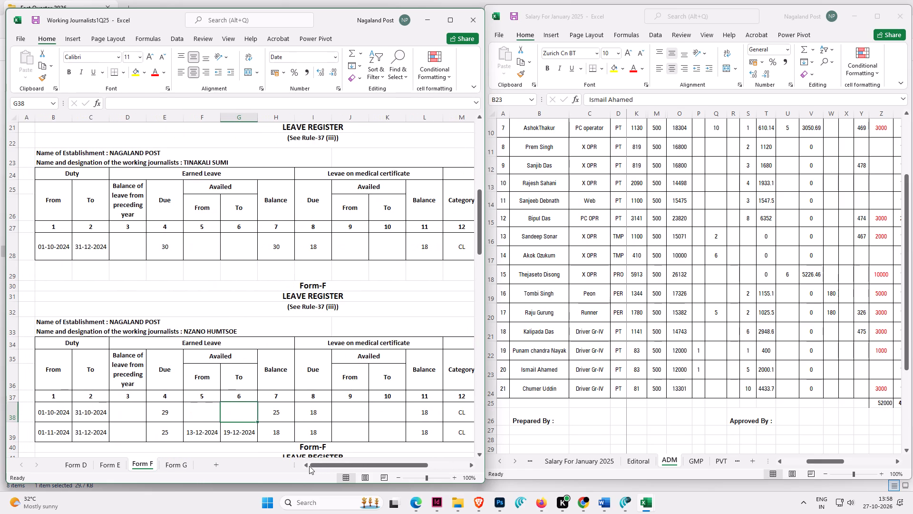
{"action": "left_click", "coordinate": [10, 434]}
{"action": "right_click", "coordinate": [10, 434]}
{"action": "left_click", "coordinate": [38, 356]}
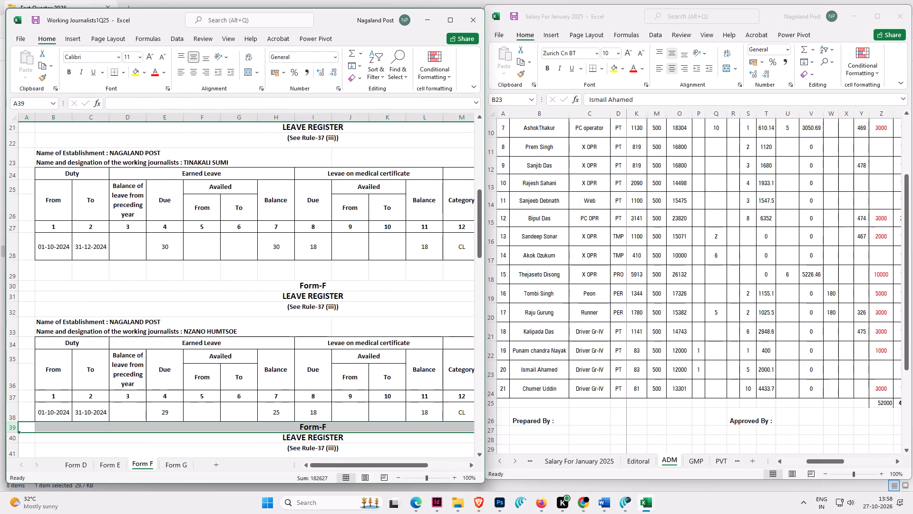
Set both the earned leave due and the earned leave balance in Form F row 38 to 30.
{"action": "left_click", "coordinate": [75, 414]}
{"action": "left_click", "coordinate": [172, 412]}
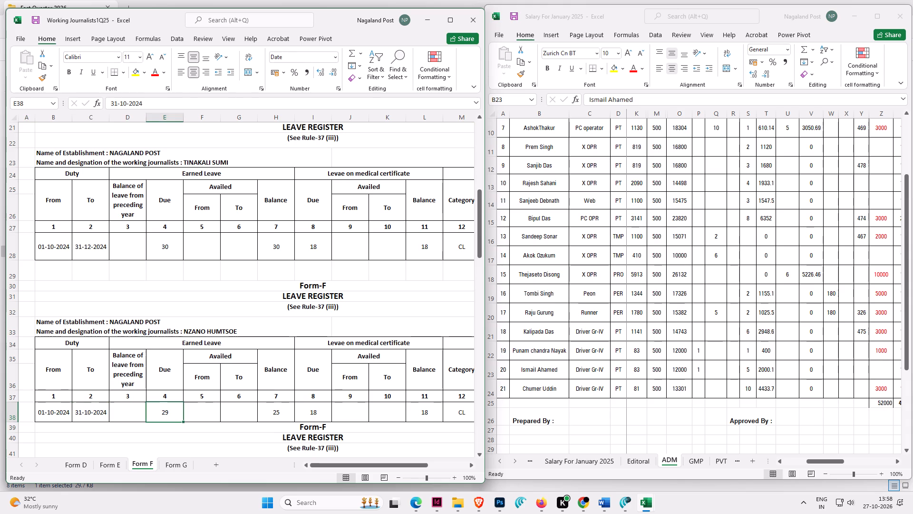
{"action": "type", "text": "30"}
{"action": "key", "text": "Tab"}
{"action": "key", "text": "Tab"}
{"action": "key", "text": "Tab"}
{"action": "type", "text": "30"}
{"action": "key", "text": "Return"}
In Form F row 47, set the earned leave due and balance to 30 and clear the availed From and To dates.
{"action": "scroll", "coordinate": [169, 402], "scroll_direction": "down", "scroll_amount": 2}
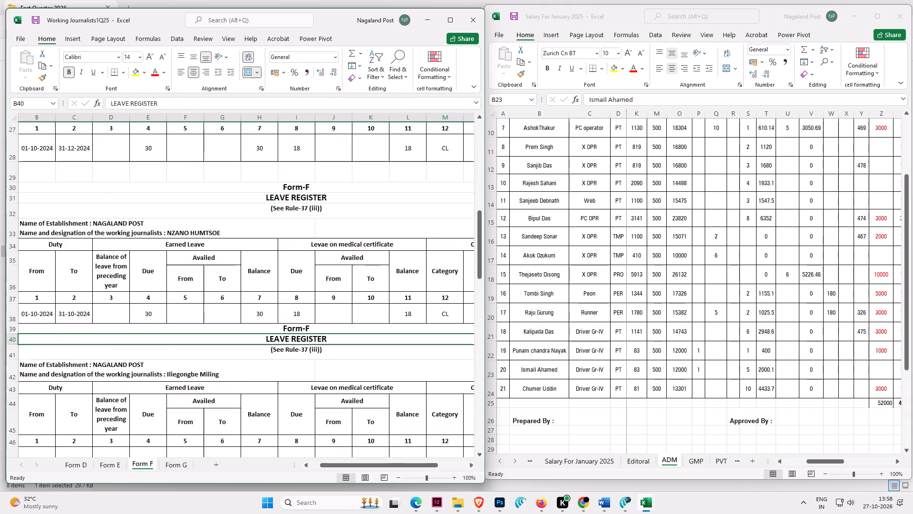
{"action": "scroll", "coordinate": [169, 402], "scroll_direction": "down", "scroll_amount": 2}
{"action": "left_click", "coordinate": [42, 364]}
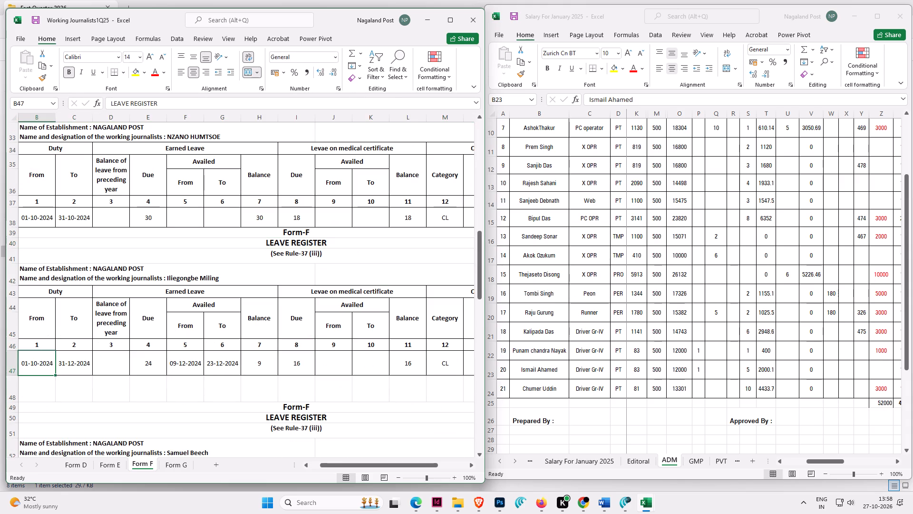
{"action": "left_click", "coordinate": [154, 365]}
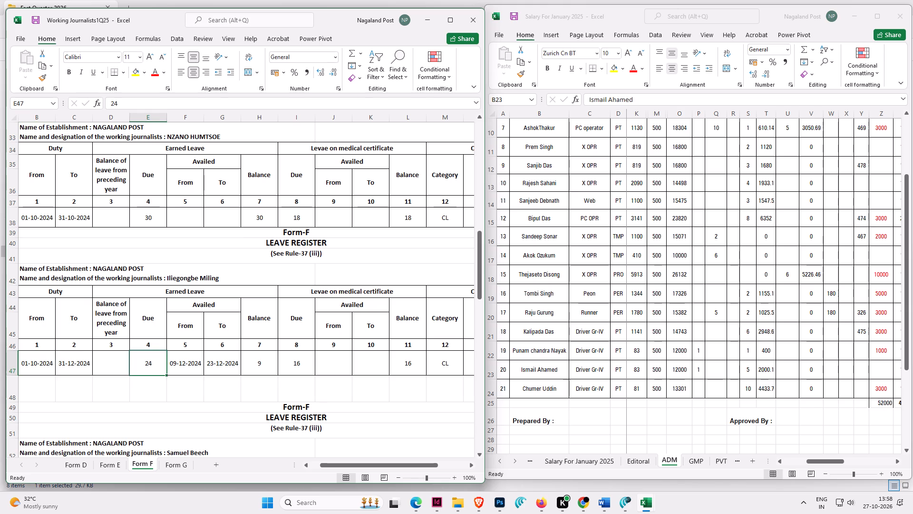
{"action": "type", "text": "30"}
{"action": "key", "text": "Tab"}
{"action": "key", "text": "Delete"}
{"action": "key", "text": "Tab"}
{"action": "key", "text": "Delete"}
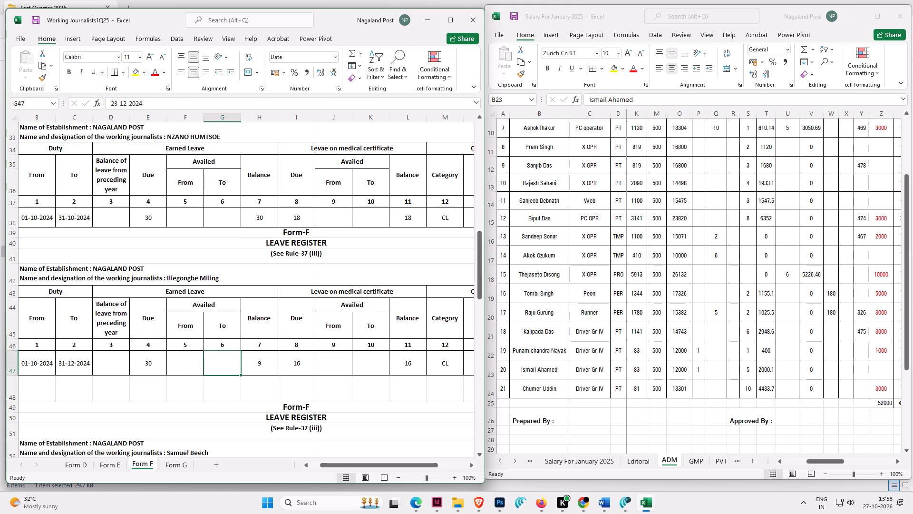
{"action": "key", "text": "Tab"}
{"action": "type", "text": "30"}
Set both the medical leave due and the medical leave balance in Form F row 47 to 18.
{"action": "key", "text": "Tab"}
{"action": "type", "text": "18"}
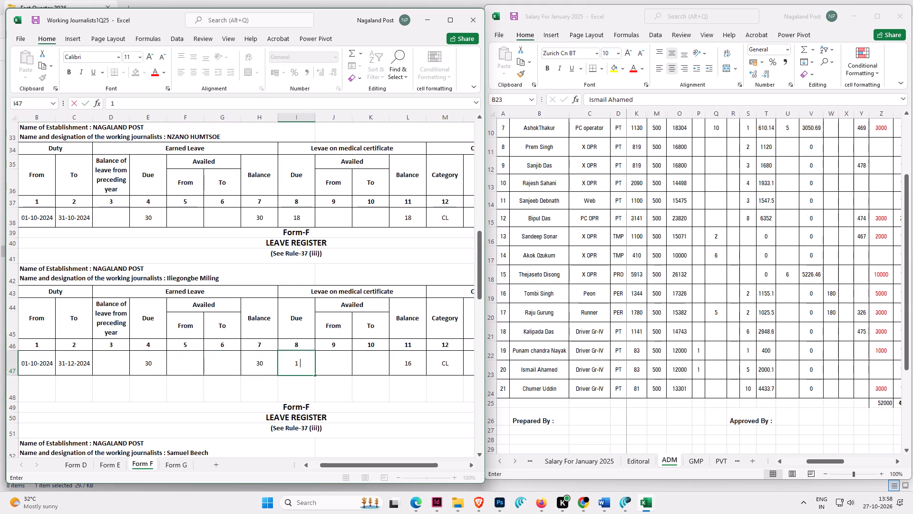
{"action": "key", "text": "Tab"}
{"action": "key", "text": "Tab"}
{"action": "key", "text": "Tab"}
{"action": "type", "text": "18"}
{"action": "key", "text": "Return"}
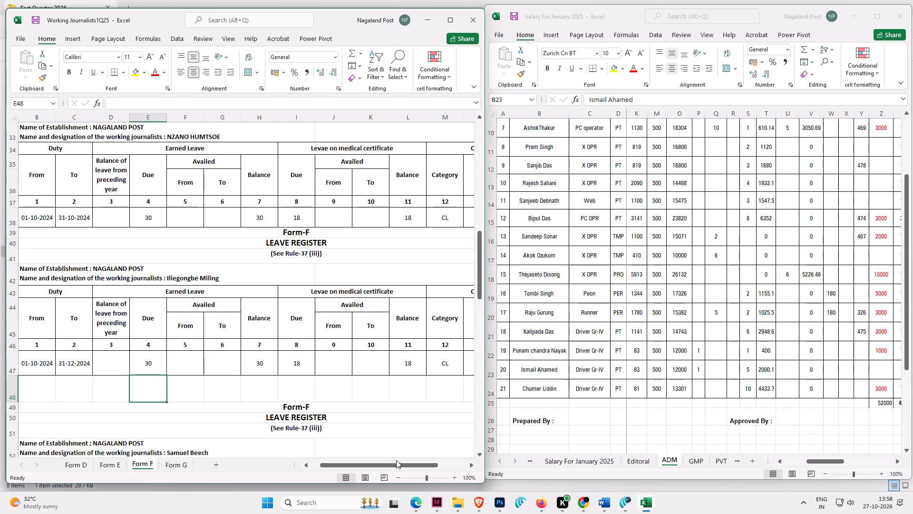
Set both the earned leave due and the earned leave balance in Form F row 57 to 30.
{"action": "left_click_drag", "start_coordinate": [391, 465], "coordinate": [366, 465]}
{"action": "scroll", "coordinate": [300, 369], "scroll_direction": "down", "scroll_amount": 2}
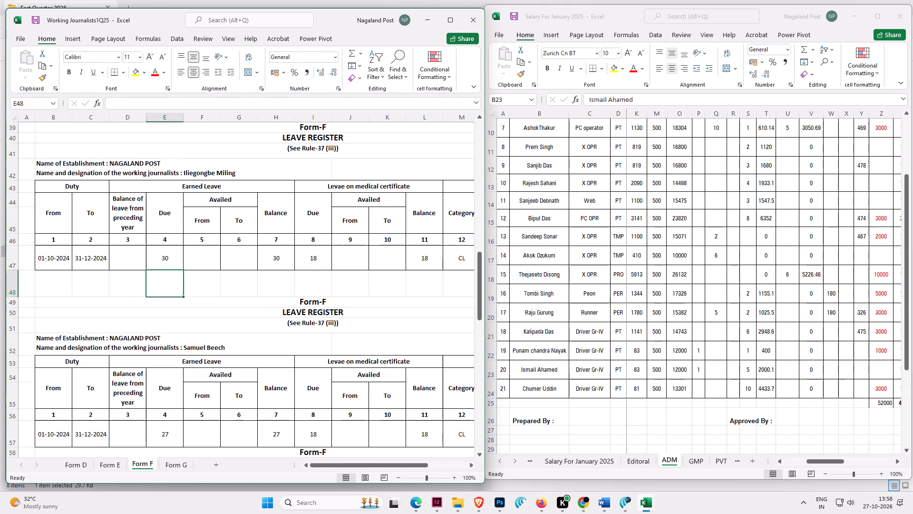
{"action": "scroll", "coordinate": [300, 369], "scroll_direction": "down", "scroll_amount": 1}
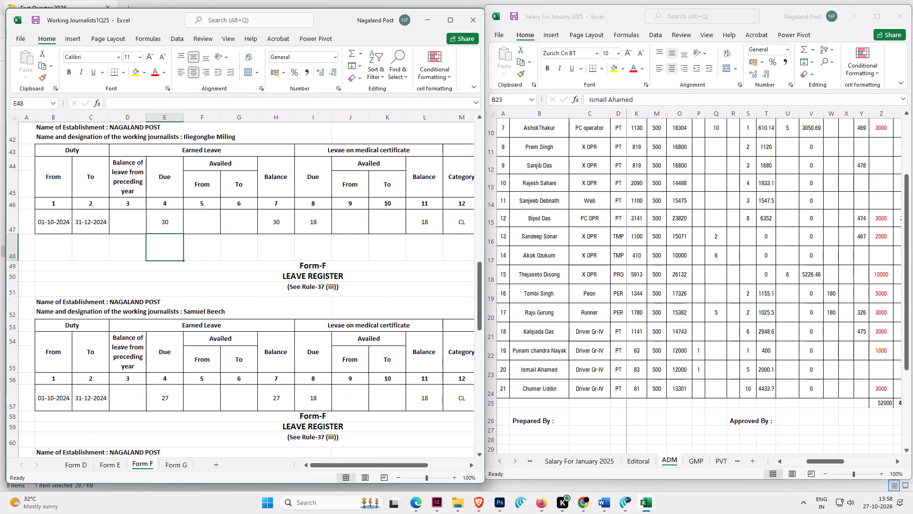
{"action": "left_click", "coordinate": [160, 396]}
{"action": "type", "text": "30"}
{"action": "key", "text": "Tab"}
{"action": "key", "text": "Tab"}
{"action": "key", "text": "Tab"}
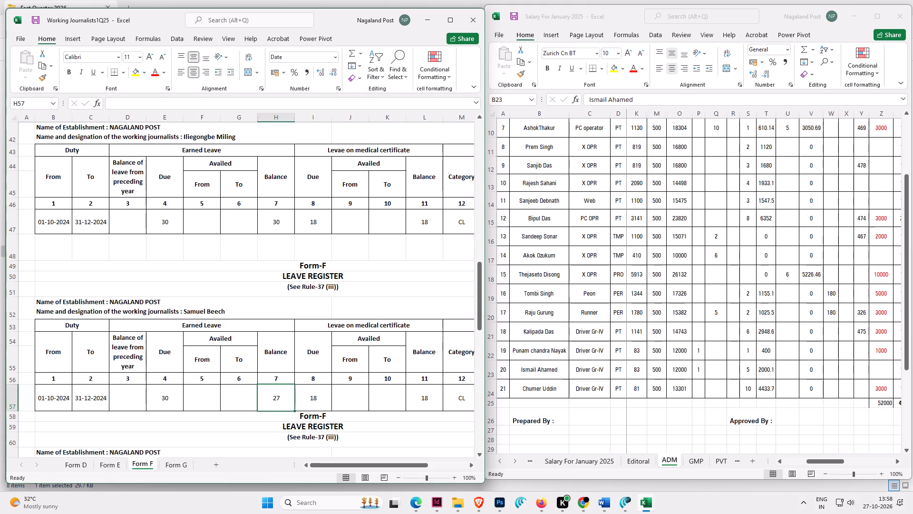
{"action": "type", "text": "30"}
{"action": "key", "text": "Return"}
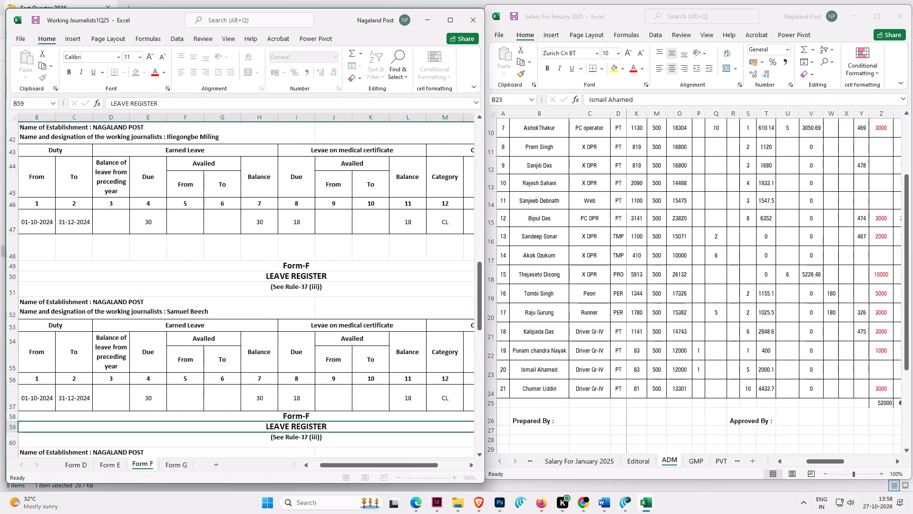
Set the casual leave due in Form F row 57 to 12 and clear its availed From and To dates.
{"action": "left_click_drag", "start_coordinate": [341, 464], "coordinate": [373, 463]}
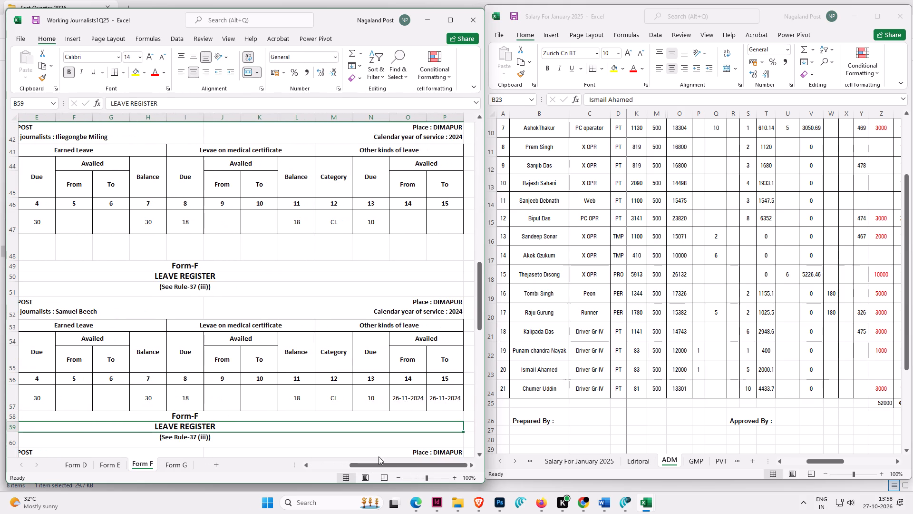
{"action": "left_click", "coordinate": [368, 392]}
{"action": "type", "text": "12"}
{"action": "key", "text": "Tab"}
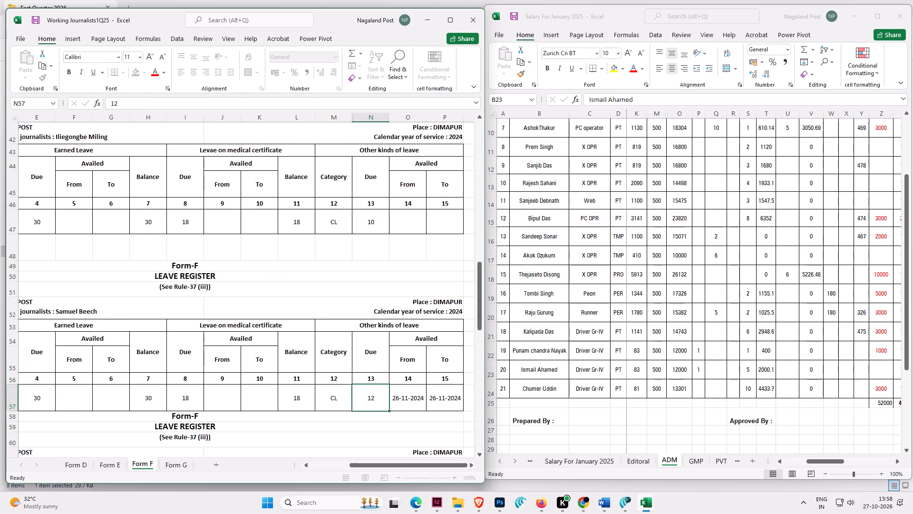
{"action": "key", "text": "Delete"}
{"action": "key", "text": "End"}
{"action": "key", "text": "Tab"}
{"action": "key", "text": "Delete"}
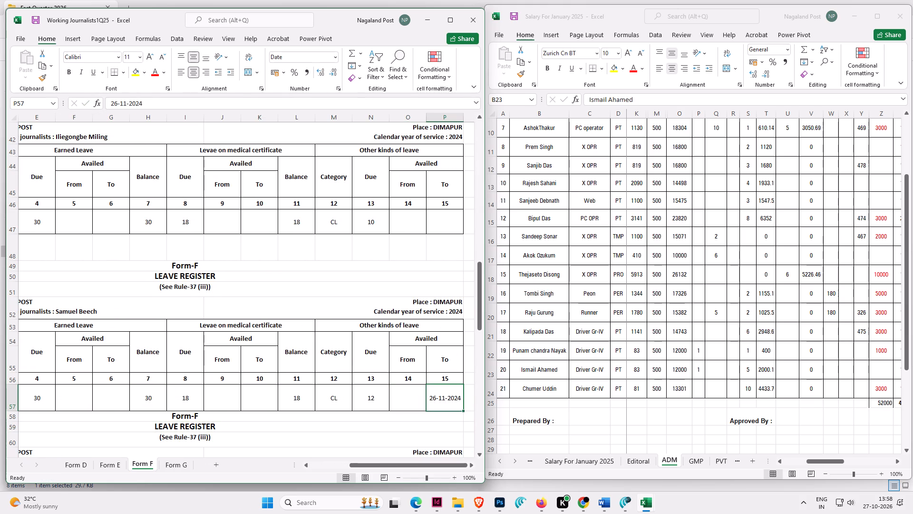
Set the casual leave due in Form F row 47 to 12.
{"action": "left_click", "coordinate": [380, 230]}
{"action": "type", "text": "112"}
{"action": "key", "text": "Return"}
{"action": "left_click", "coordinate": [380, 230]}
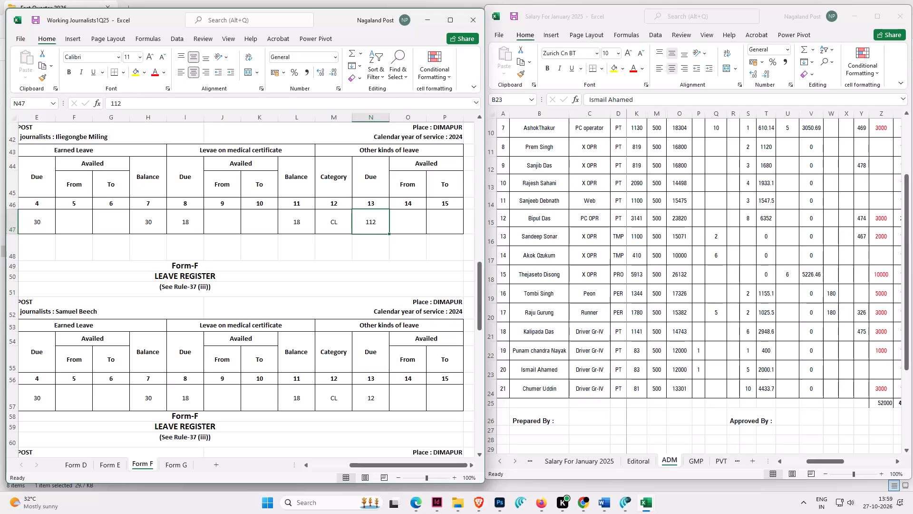
{"action": "type", "text": "12"}
{"action": "key", "text": "Return"}
Clear the availed From and To dates of the casual leave in Form F row 66 and set its due to 12.
{"action": "scroll", "coordinate": [476, 188], "scroll_direction": "up", "scroll_amount": 3}
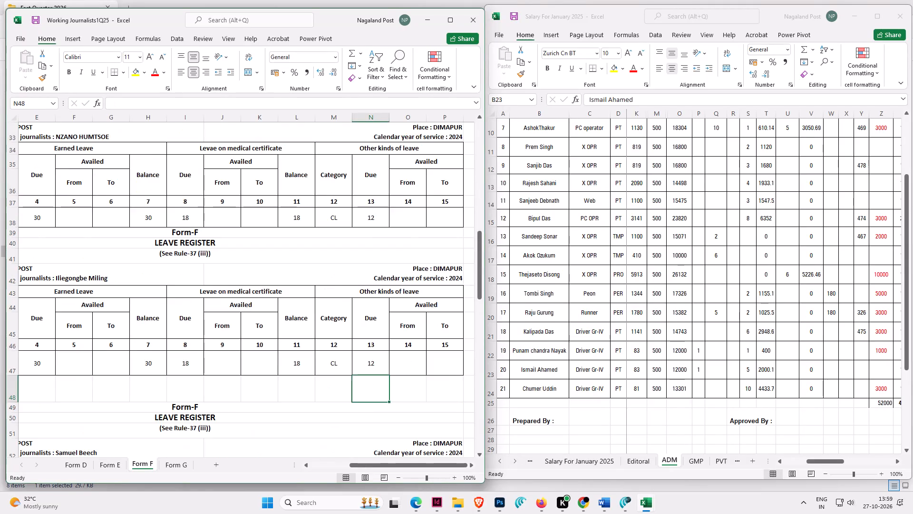
{"action": "scroll", "coordinate": [413, 217], "scroll_direction": "up", "scroll_amount": 5}
{"action": "scroll", "coordinate": [413, 217], "scroll_direction": "down", "scroll_amount": 11}
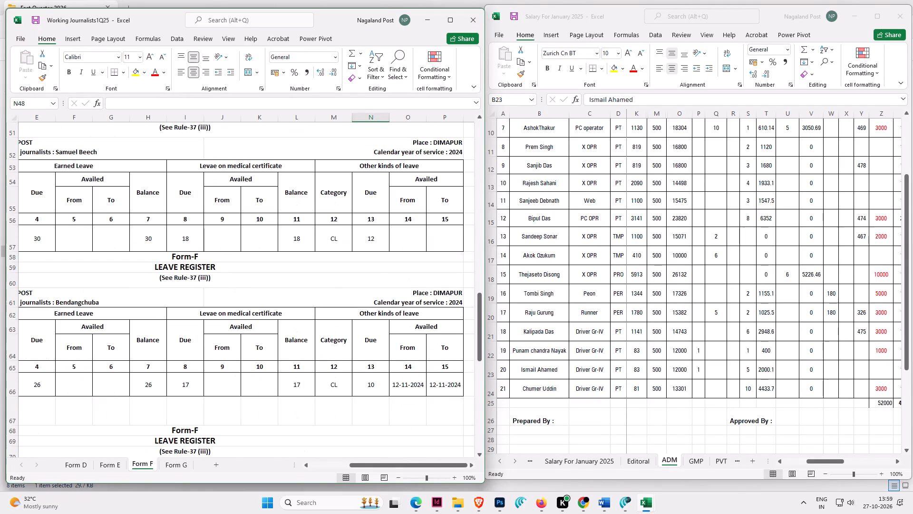
{"action": "left_click", "coordinate": [411, 384]}
{"action": "key", "text": "Delete"}
{"action": "key", "text": "Tab"}
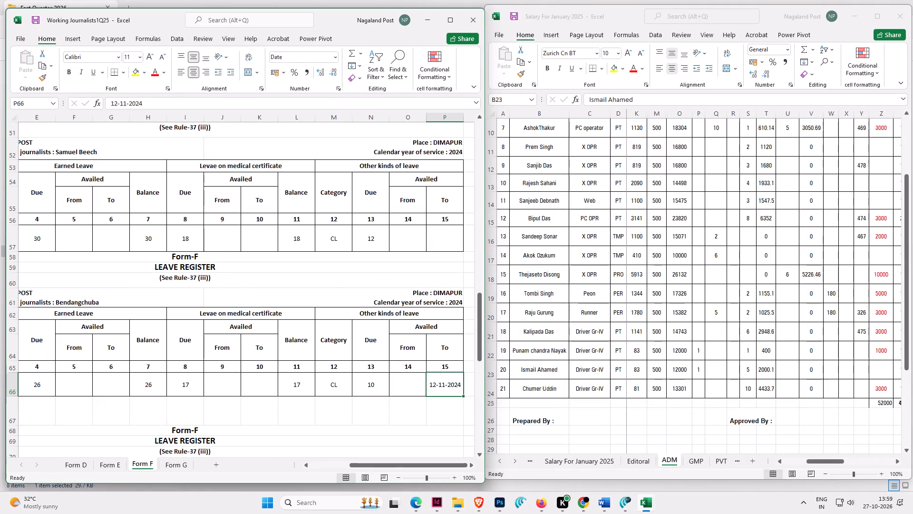
{"action": "key", "text": "Delete"}
{"action": "left_click", "coordinate": [363, 381]}
{"action": "type", "text": "12"}
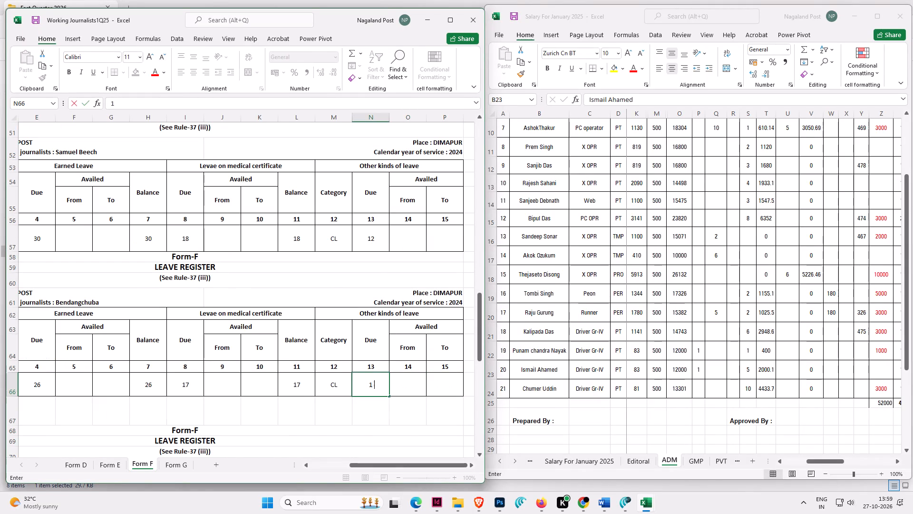
Set both the earned leave due and the earned leave balance in Form F row 66 to 30, keeping the availed dates blank.
{"action": "left_click", "coordinate": [37, 379]}
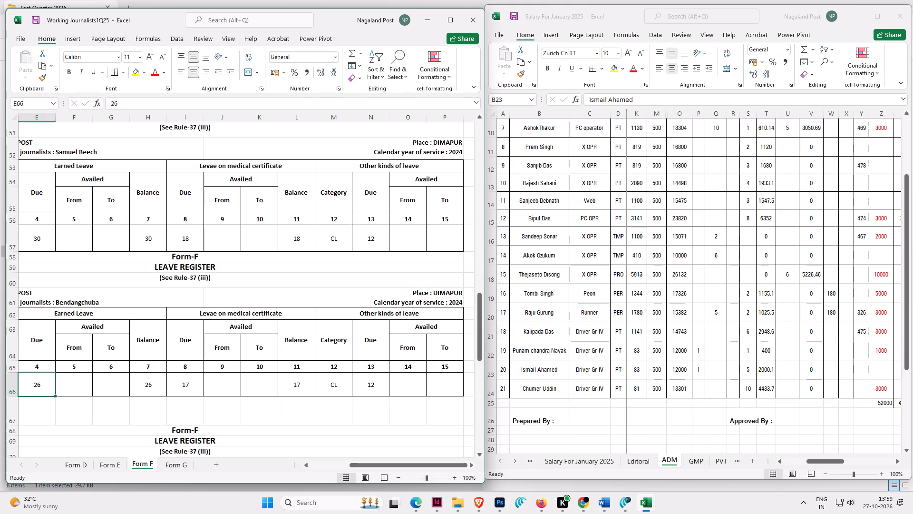
{"action": "type", "text": "30"}
{"action": "key", "text": "Tab"}
{"action": "key", "text": "Tab"}
{"action": "key", "text": "3"}
{"action": "key", "text": "Tab"}
{"action": "key", "text": "3"}
{"action": "key", "text": "Left"}
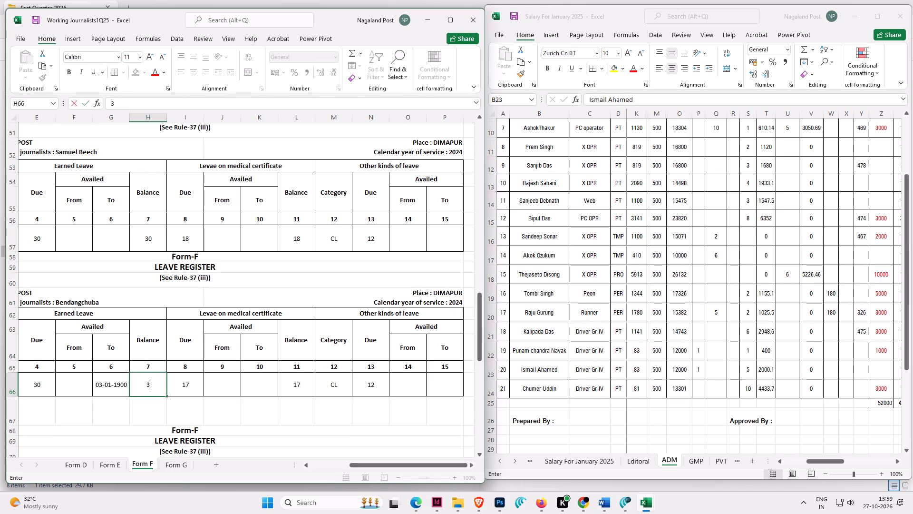
{"action": "key", "text": "Left"}
{"action": "key", "text": "Right"}
{"action": "key", "text": "Delete"}
{"action": "key", "text": "Tab"}
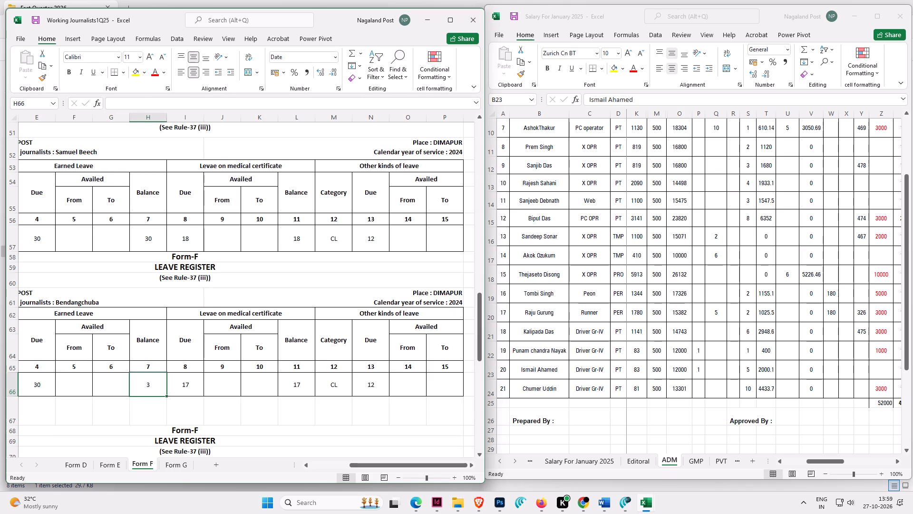
{"action": "type", "text": "30"}
Set both the medical certificate leave due and its balance in Form F row 66 to 18.
{"action": "key", "text": "Tab"}
{"action": "type", "text": "18"}
{"action": "key", "text": "Return"}
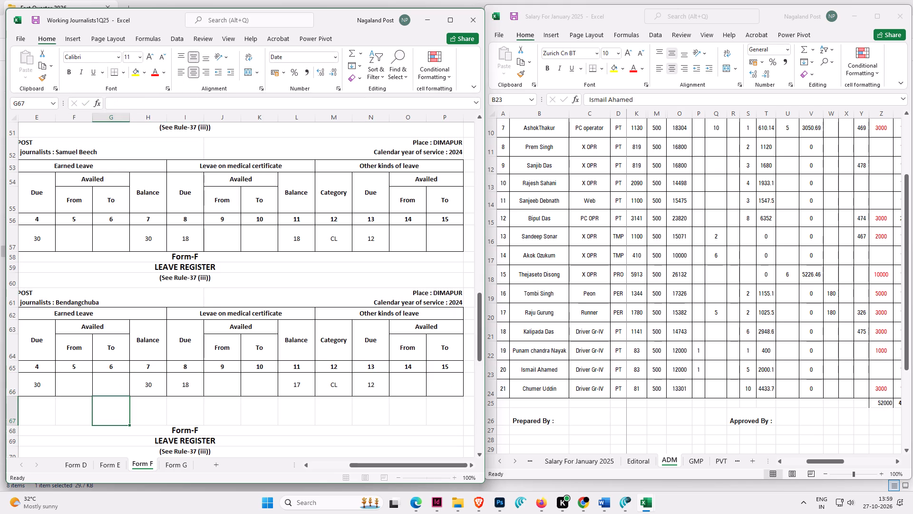
{"action": "left_click", "coordinate": [298, 381]}
{"action": "type", "text": "18"}
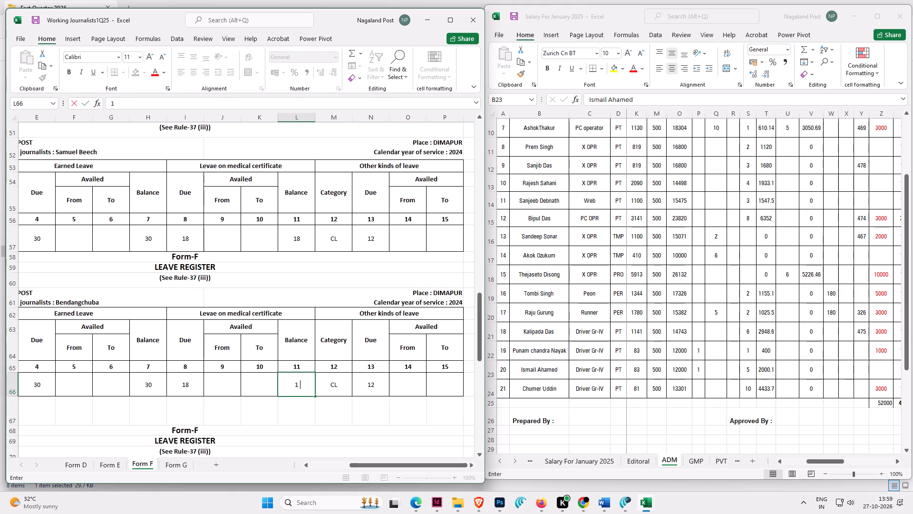
{"action": "key", "text": "Return"}
{"action": "left_click", "coordinate": [298, 381]}
Set both the earned leave due and the earned leave balance in Form F row 85 to 30.
{"action": "scroll", "coordinate": [298, 381], "scroll_direction": "down", "scroll_amount": 2}
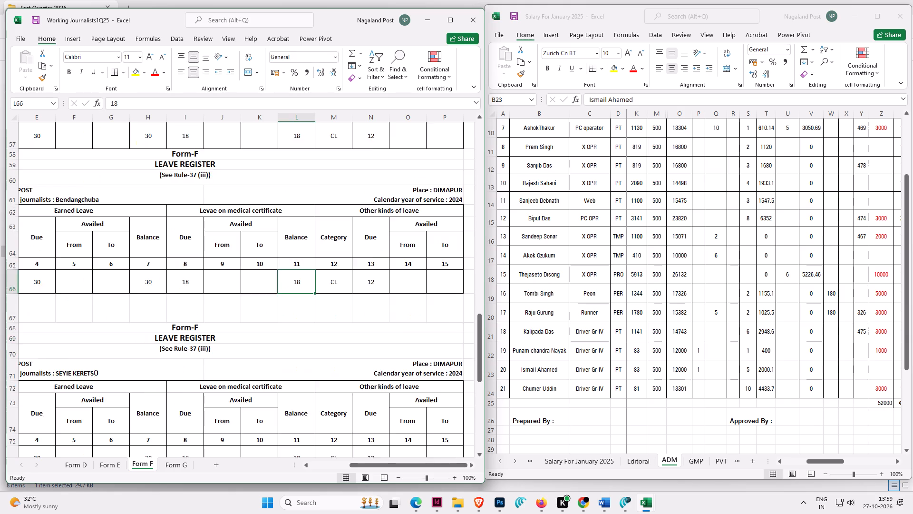
{"action": "scroll", "coordinate": [298, 381], "scroll_direction": "down", "scroll_amount": 2}
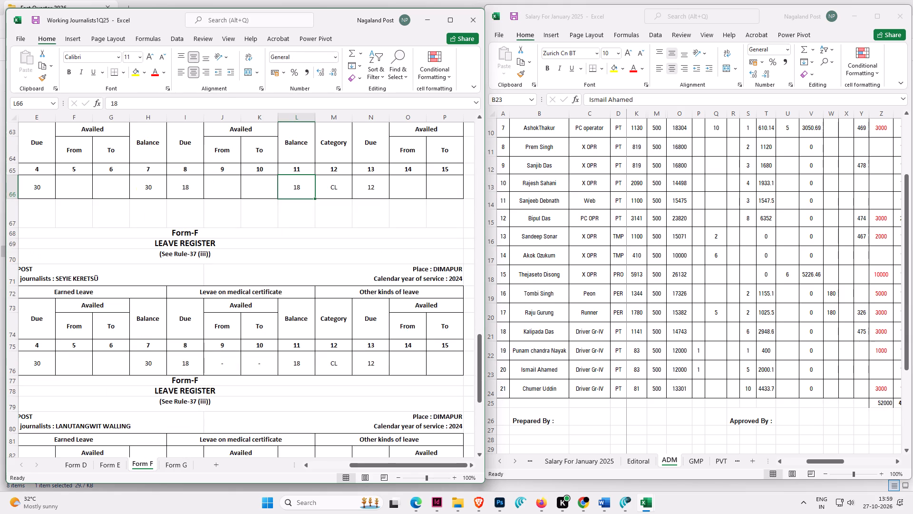
{"action": "scroll", "coordinate": [102, 379], "scroll_direction": "down", "scroll_amount": 2}
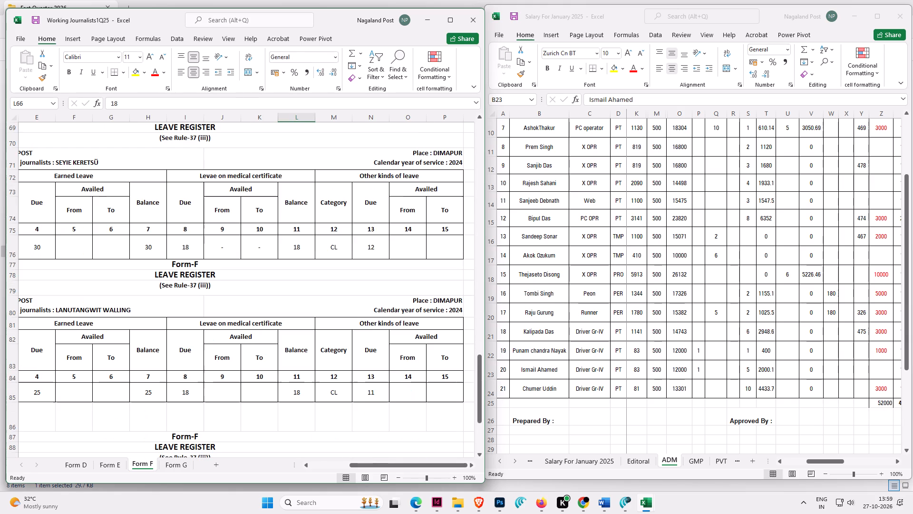
{"action": "scroll", "coordinate": [102, 379], "scroll_direction": "down", "scroll_amount": 1}
{"action": "left_click", "coordinate": [36, 345]}
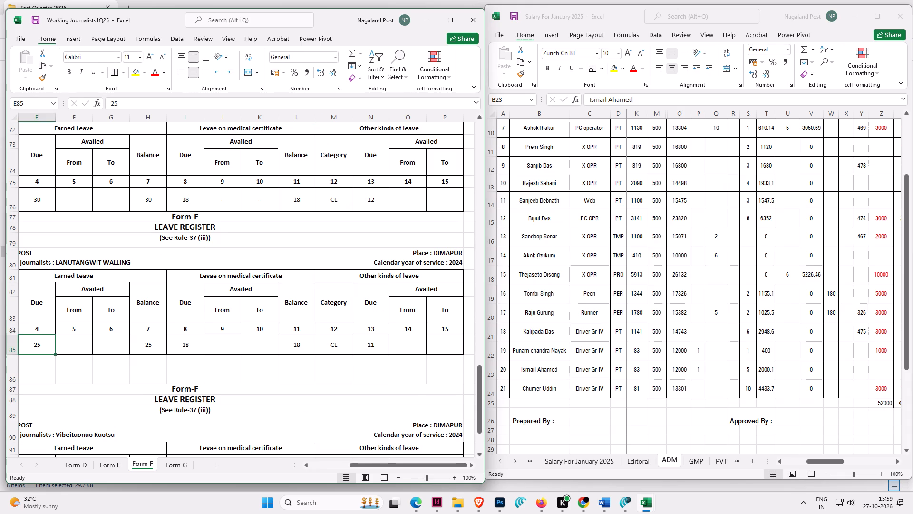
{"action": "type", "text": "30"}
{"action": "key", "text": "Tab"}
{"action": "key", "text": "Tab"}
{"action": "key", "text": "Tab"}
{"action": "type", "text": "30"}
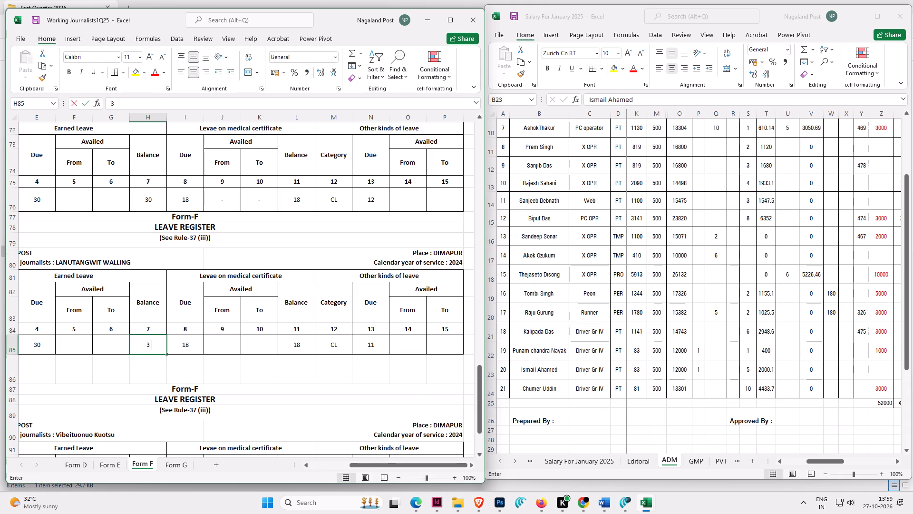
Set the casual leave due in Form F row 85 to 12.
{"action": "key", "text": "Tab"}
{"action": "key", "text": "Tab"}
{"action": "key", "text": "Tab"}
{"action": "key", "text": "Tab"}
{"action": "key", "text": "Tab"}
{"action": "key", "text": "Tab"}
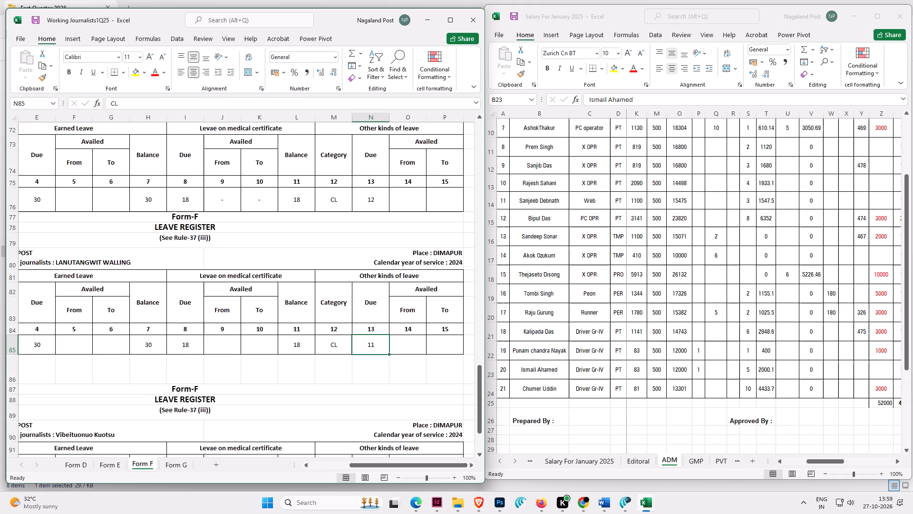
{"action": "type", "text": "12"}
{"action": "key", "text": "Return"}
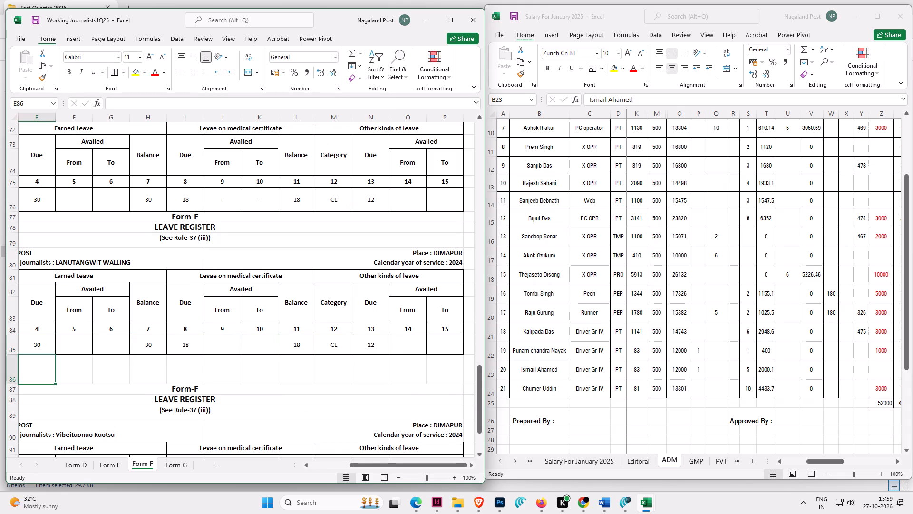
Check the leave entries in Form F row 95 and the Duty From and To dates of the preceding registers.
{"action": "scroll", "coordinate": [36, 345], "scroll_direction": "down", "scroll_amount": 5}
{"action": "scroll", "coordinate": [73, 335], "scroll_direction": "up", "scroll_amount": 1}
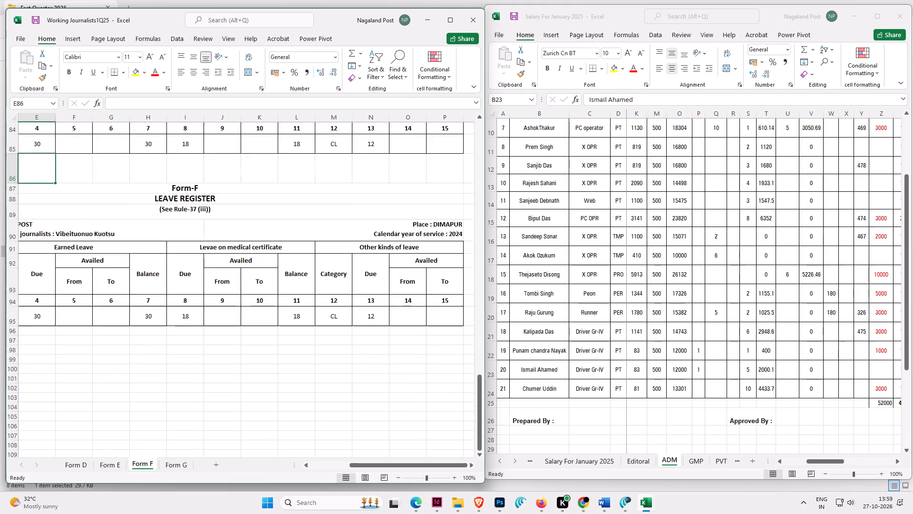
{"action": "scroll", "coordinate": [73, 335], "scroll_direction": "up", "scroll_amount": 3}
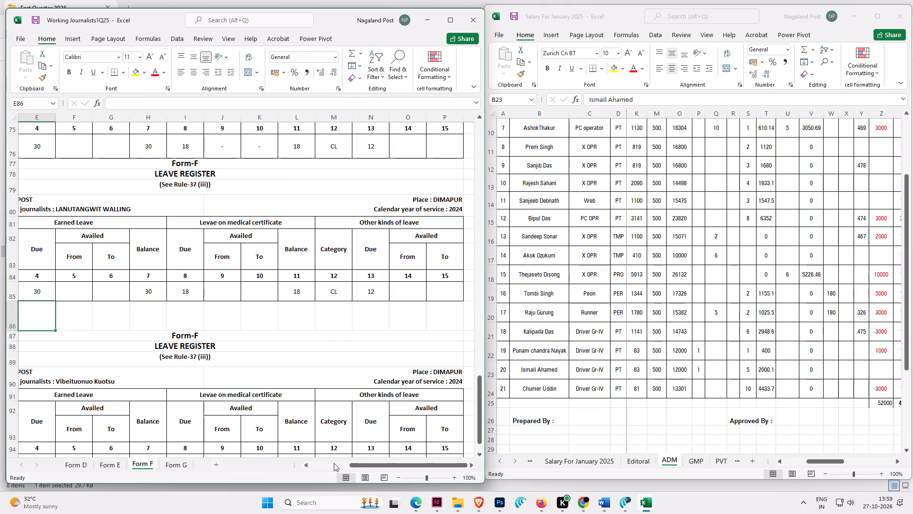
{"action": "left_click_drag", "start_coordinate": [360, 465], "coordinate": [258, 462]}
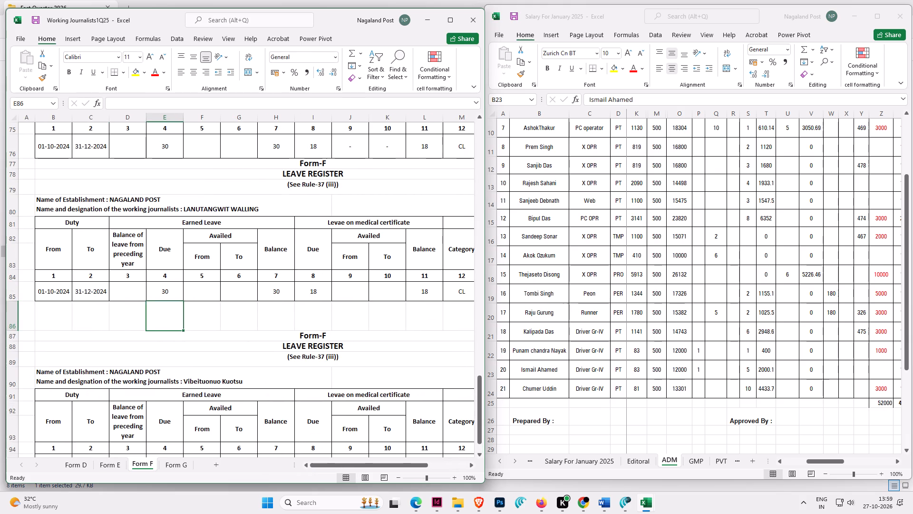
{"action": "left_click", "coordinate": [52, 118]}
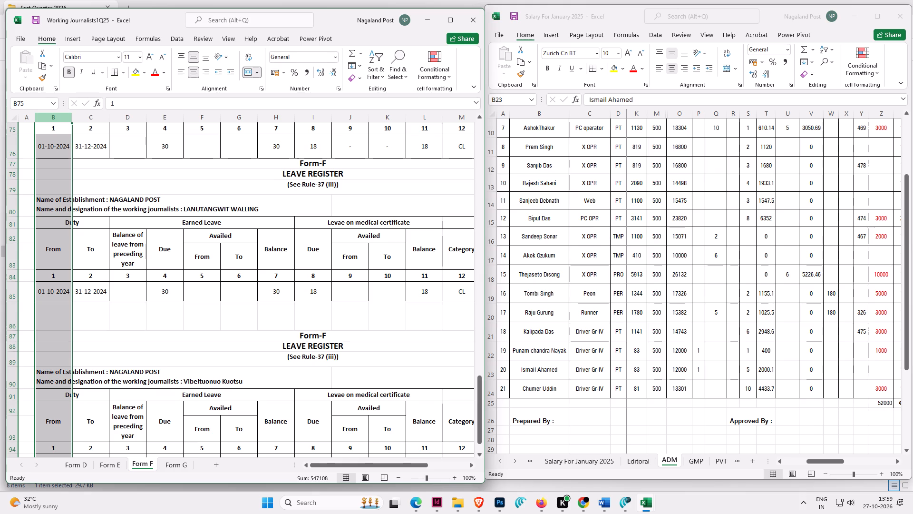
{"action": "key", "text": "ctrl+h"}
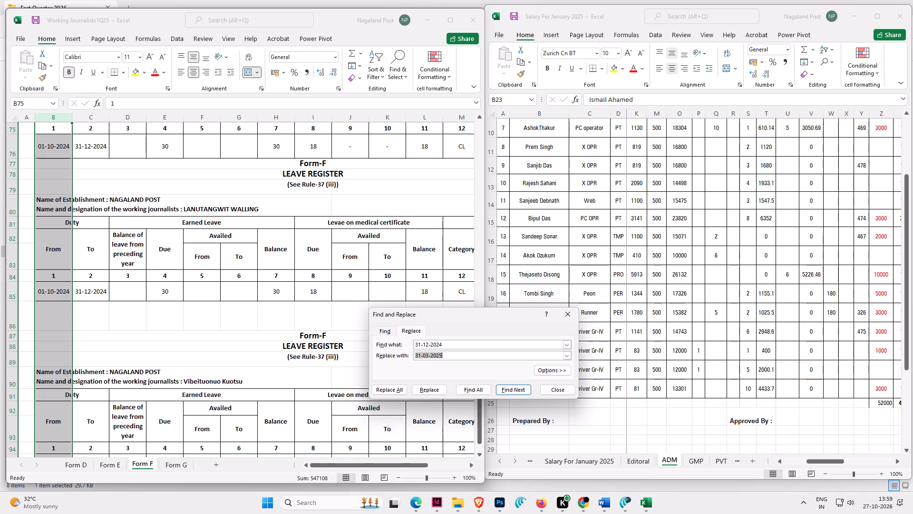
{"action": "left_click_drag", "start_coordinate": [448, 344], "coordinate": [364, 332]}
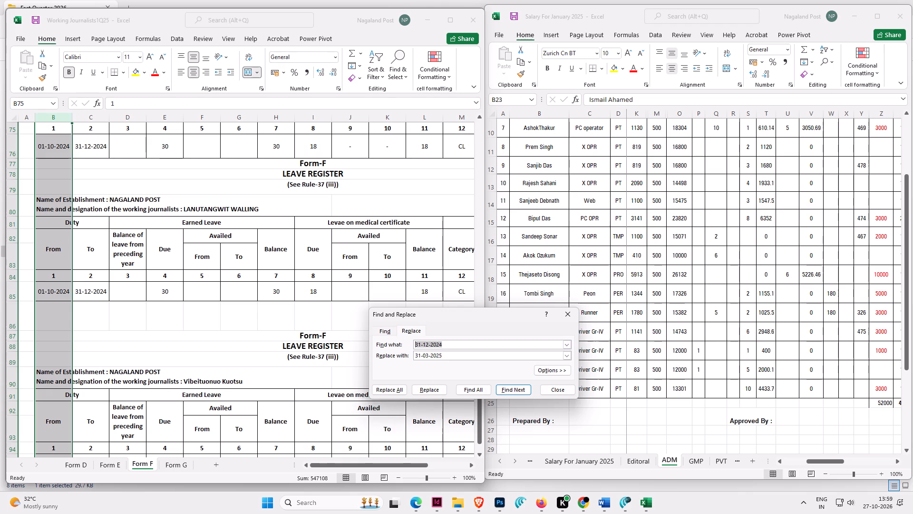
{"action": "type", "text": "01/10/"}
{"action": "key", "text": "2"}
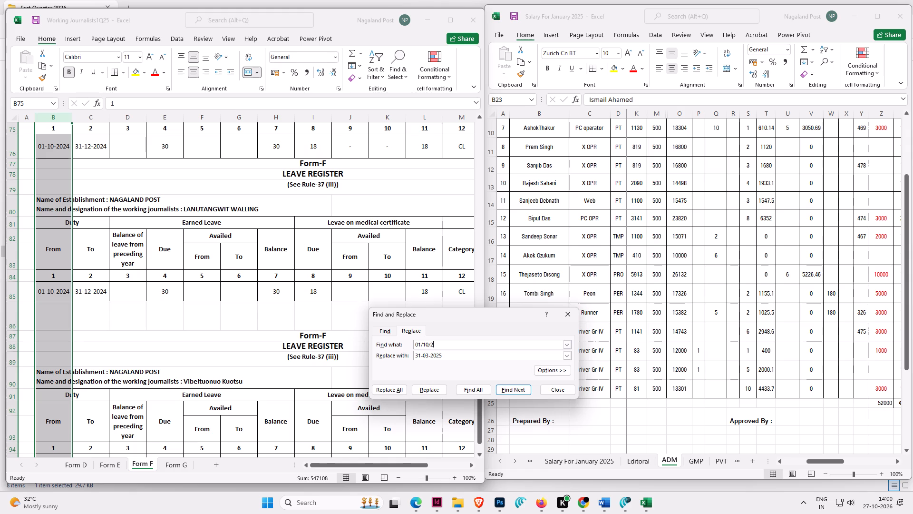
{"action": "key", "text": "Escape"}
Copy the Duty From date in Form F row 85 and use 01-10-2024 as the search value for a replacement in column B.
{"action": "left_click", "coordinate": [60, 292]}
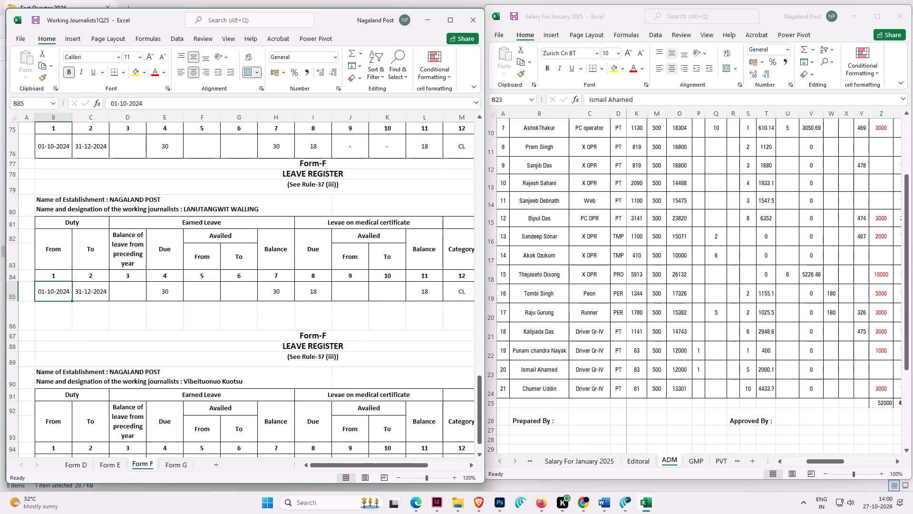
{"action": "key", "text": "ctrl+c"}
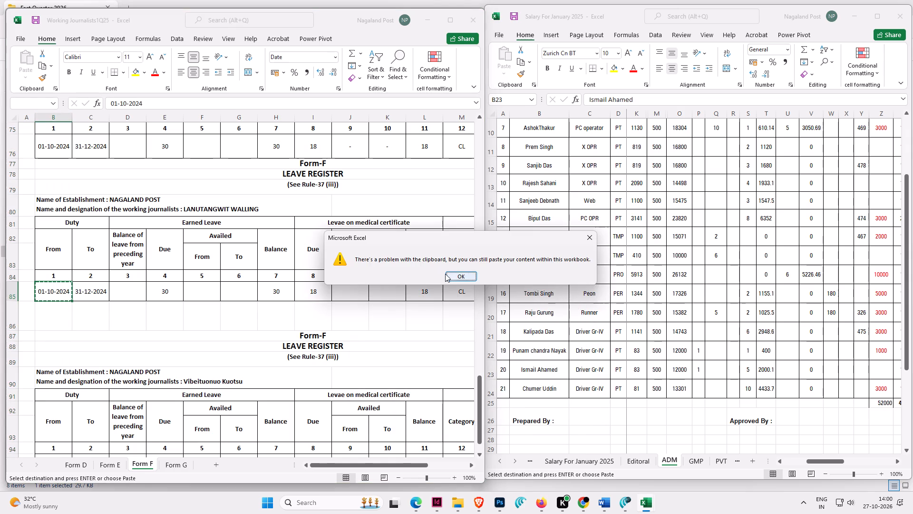
{"action": "left_click", "coordinate": [453, 274]}
{"action": "left_click", "coordinate": [209, 350]}
{"action": "left_click", "coordinate": [58, 291]}
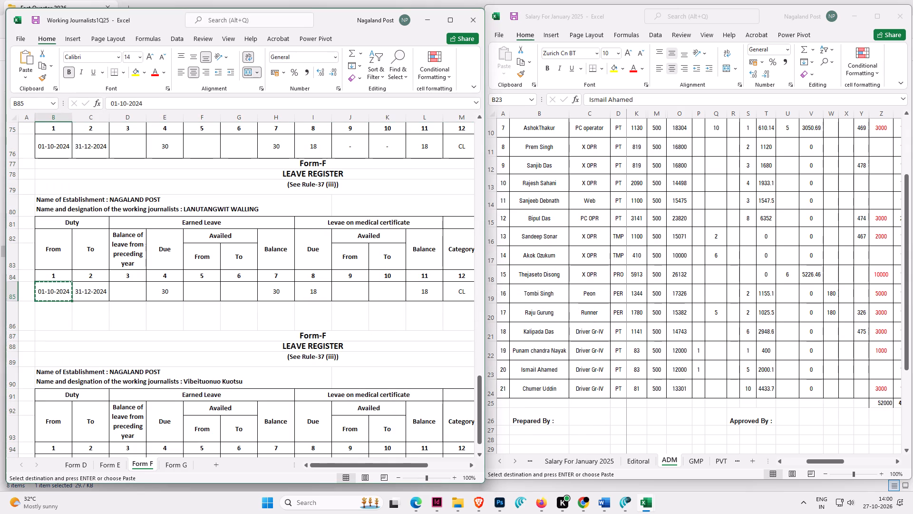
{"action": "key", "text": "ctrl+c"}
{"action": "left_click", "coordinate": [52, 119]}
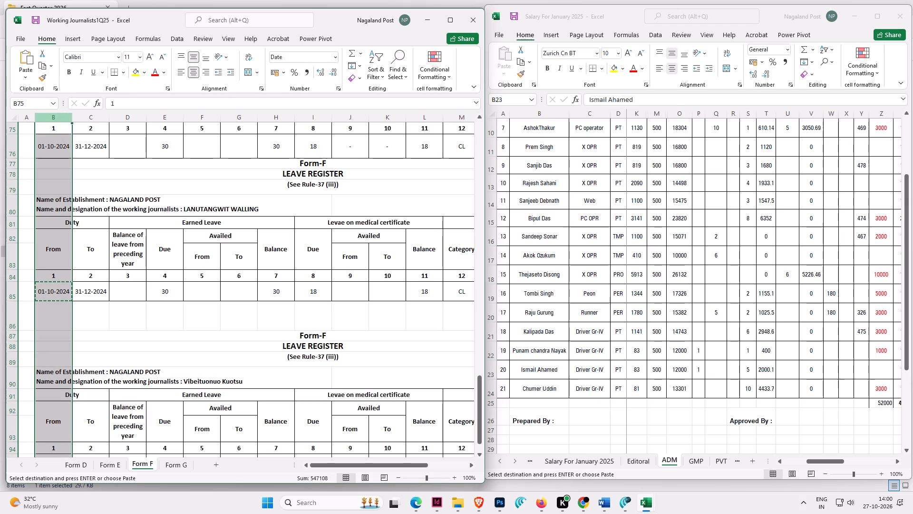
{"action": "key", "text": "ctrl+h"}
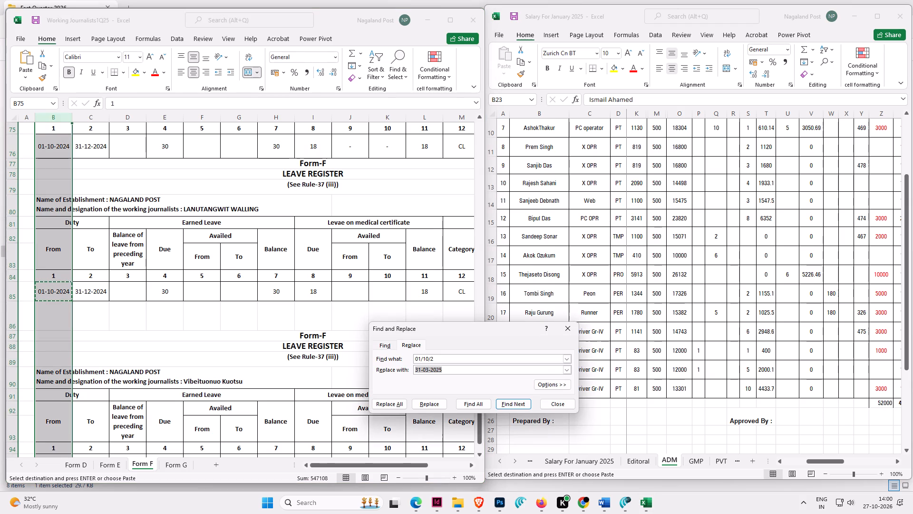
{"action": "left_click", "coordinate": [450, 356]}
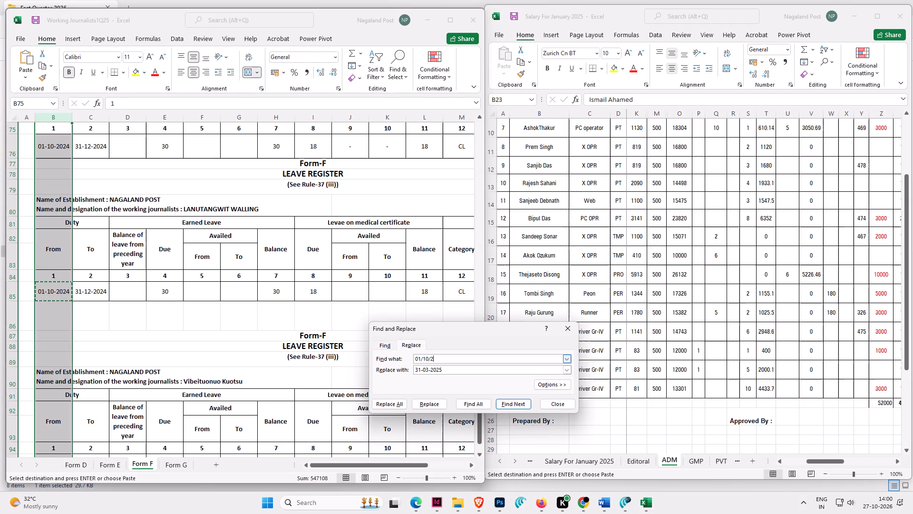
{"action": "left_click_drag", "start_coordinate": [459, 356], "coordinate": [355, 346]}
{"action": "key", "text": "ctrl+v"}
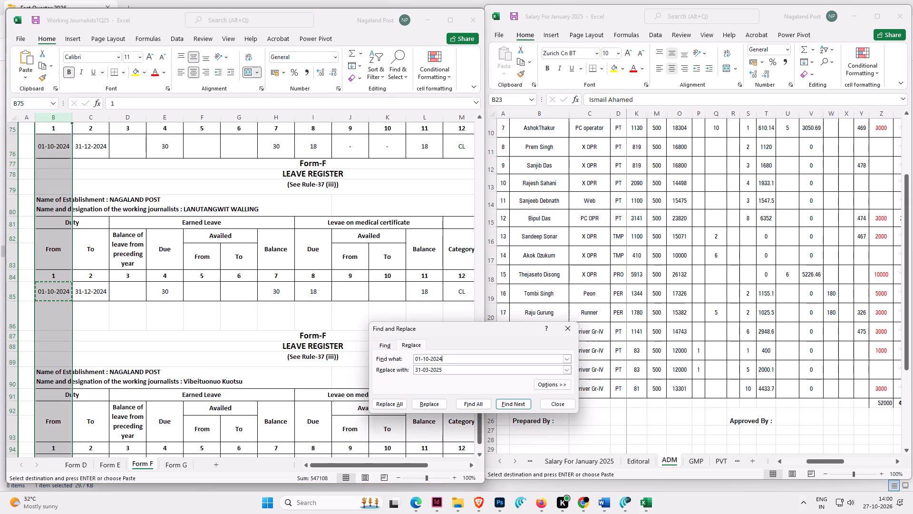
{"action": "key", "text": "Tab"}
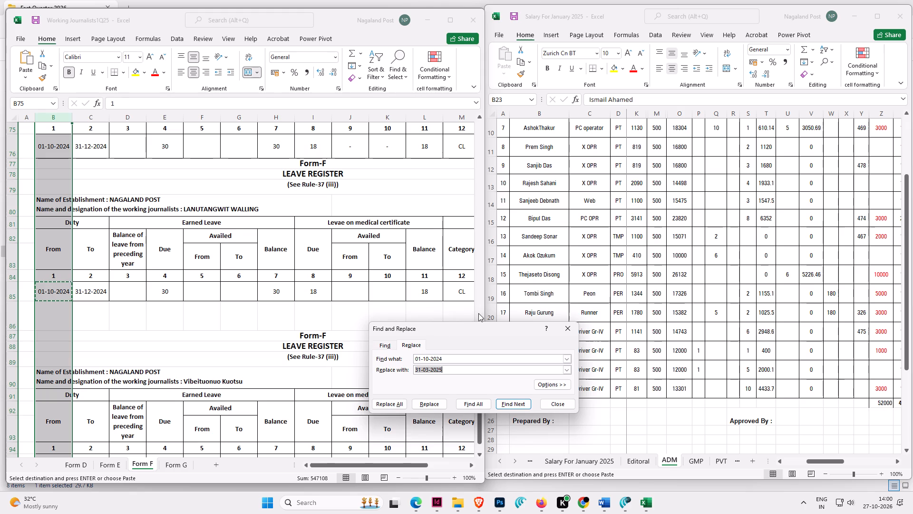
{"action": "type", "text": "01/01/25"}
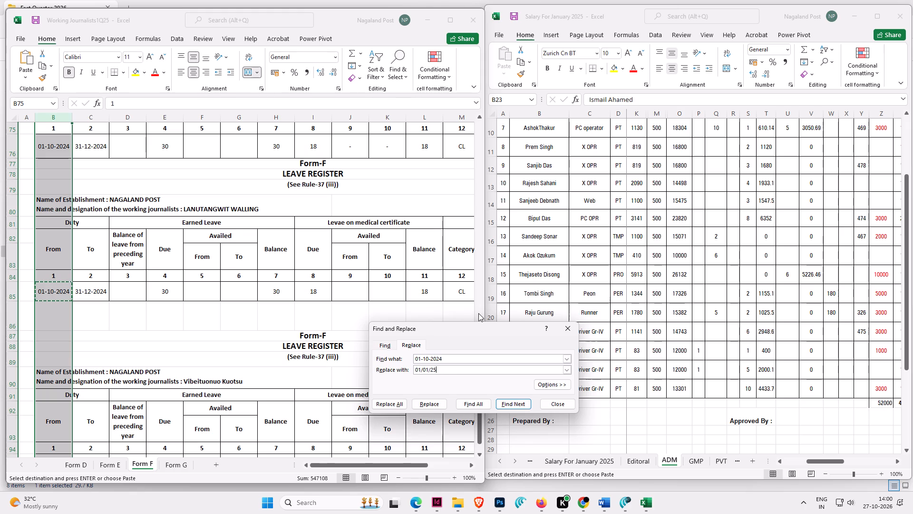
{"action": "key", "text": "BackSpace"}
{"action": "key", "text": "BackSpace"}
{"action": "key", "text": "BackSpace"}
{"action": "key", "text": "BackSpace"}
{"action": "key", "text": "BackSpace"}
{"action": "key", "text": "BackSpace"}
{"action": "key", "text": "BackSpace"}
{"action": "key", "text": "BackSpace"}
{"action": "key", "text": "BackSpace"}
Replace every 01-10-2024 Duty From date in column B of Form F with 01-01-2025.
{"action": "key", "text": "ctrl+v"}
{"action": "left_click", "coordinate": [426, 367]}
{"action": "key", "text": "0"}
{"action": "key", "text": "BackSpace"}
{"action": "key", "text": "Right"}
{"action": "key", "text": "shift+Left"}
{"action": "key", "text": "shift+Left"}
{"action": "type", "text": "01"}
{"action": "key", "text": "Right"}
{"action": "key", "text": "Right"}
{"action": "key", "text": "Right"}
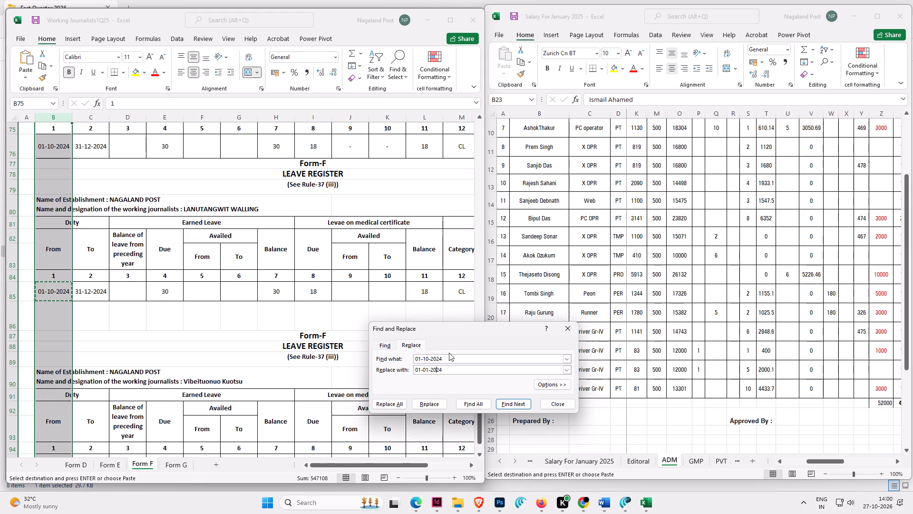
{"action": "key", "text": "Right"}
{"action": "key", "text": "shift+Right"}
{"action": "key", "text": "5"}
{"action": "left_click", "coordinate": [392, 405]}
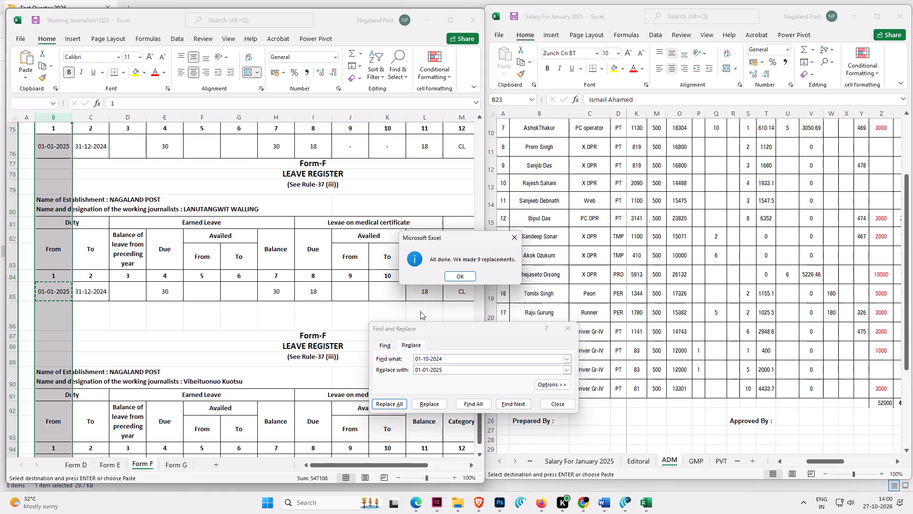
{"action": "left_click", "coordinate": [465, 274]}
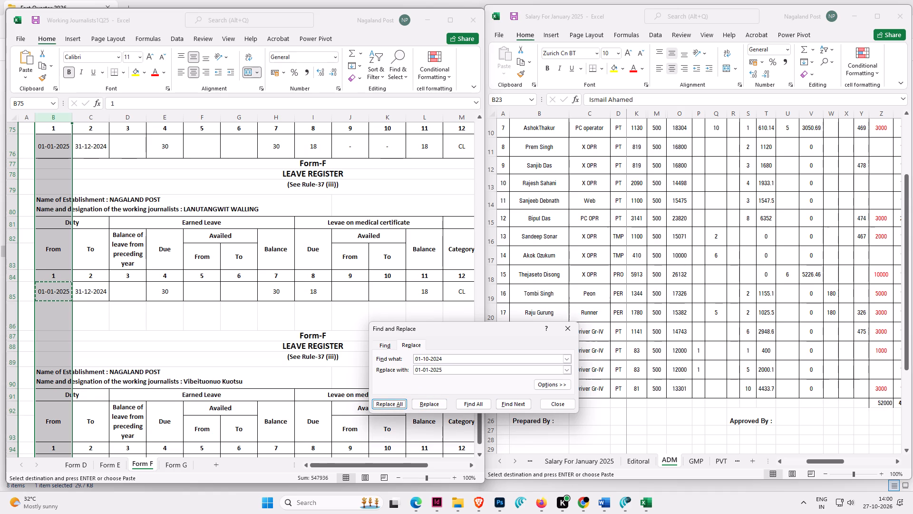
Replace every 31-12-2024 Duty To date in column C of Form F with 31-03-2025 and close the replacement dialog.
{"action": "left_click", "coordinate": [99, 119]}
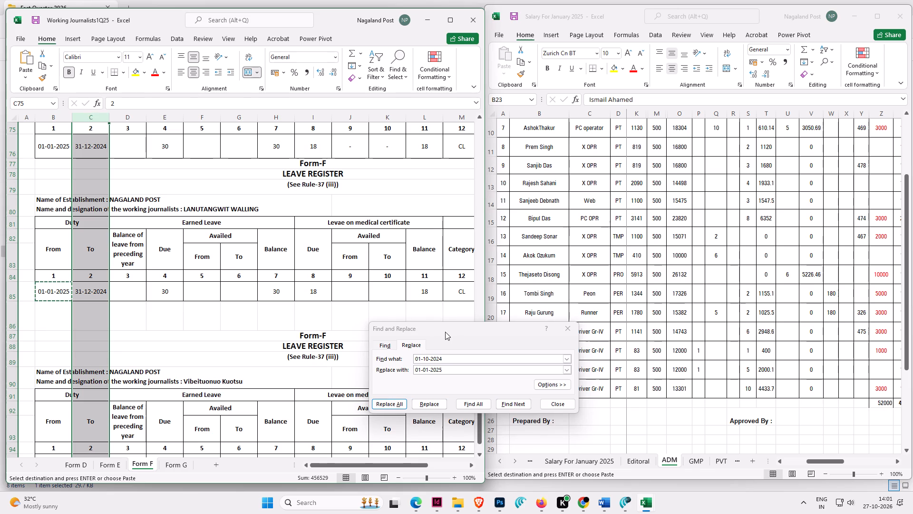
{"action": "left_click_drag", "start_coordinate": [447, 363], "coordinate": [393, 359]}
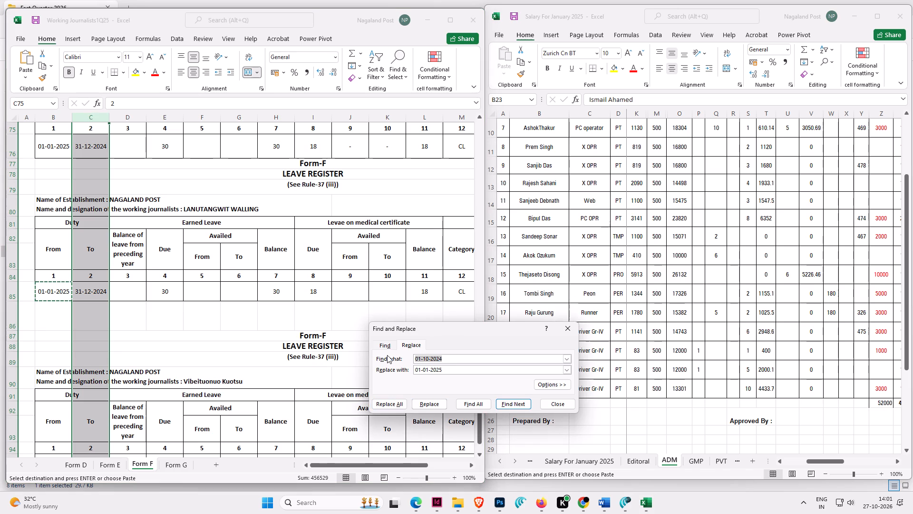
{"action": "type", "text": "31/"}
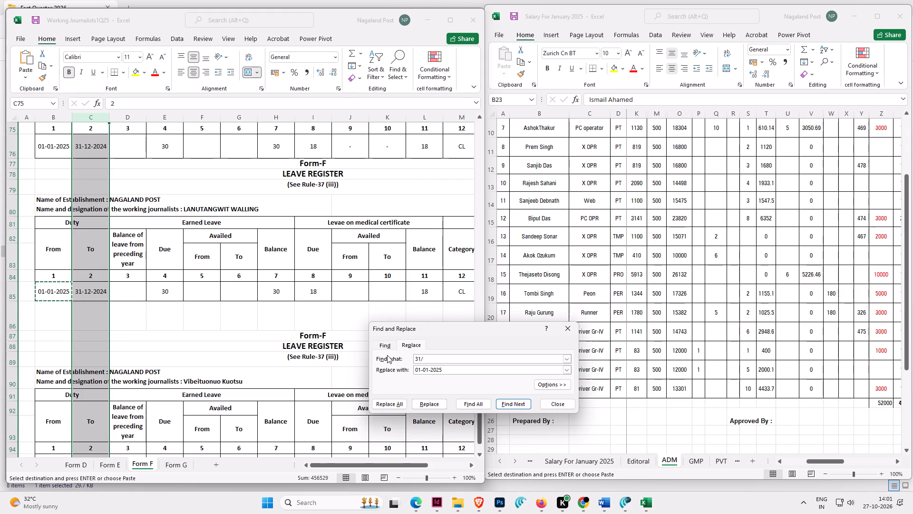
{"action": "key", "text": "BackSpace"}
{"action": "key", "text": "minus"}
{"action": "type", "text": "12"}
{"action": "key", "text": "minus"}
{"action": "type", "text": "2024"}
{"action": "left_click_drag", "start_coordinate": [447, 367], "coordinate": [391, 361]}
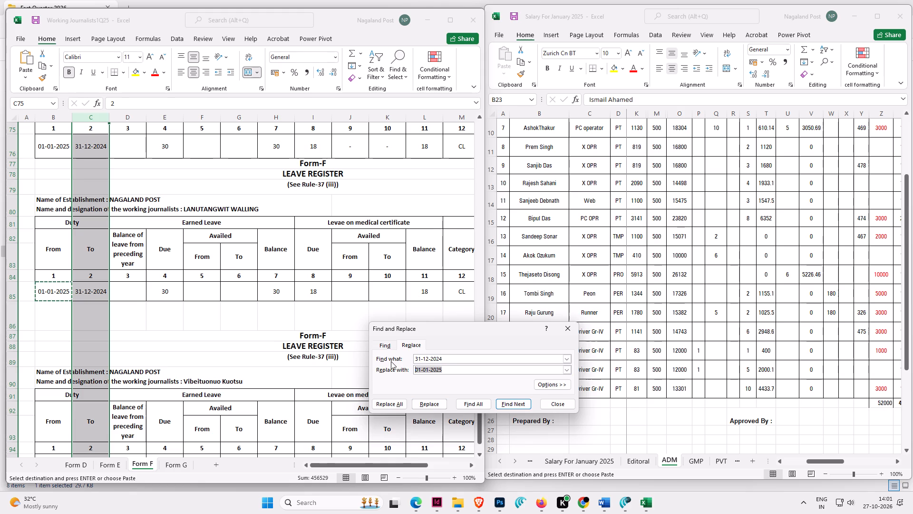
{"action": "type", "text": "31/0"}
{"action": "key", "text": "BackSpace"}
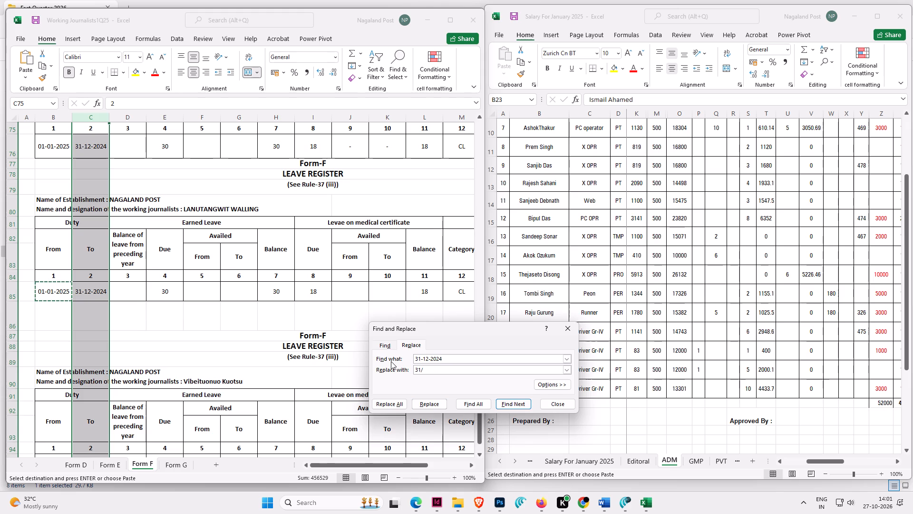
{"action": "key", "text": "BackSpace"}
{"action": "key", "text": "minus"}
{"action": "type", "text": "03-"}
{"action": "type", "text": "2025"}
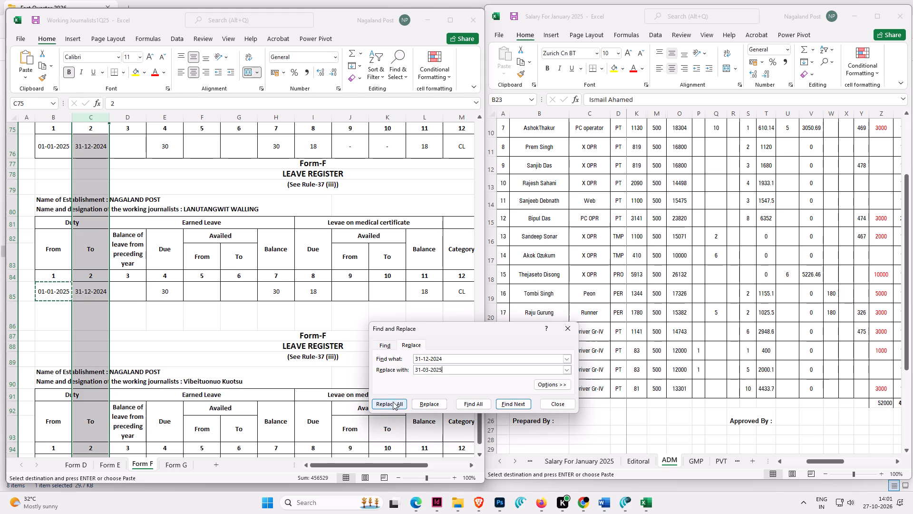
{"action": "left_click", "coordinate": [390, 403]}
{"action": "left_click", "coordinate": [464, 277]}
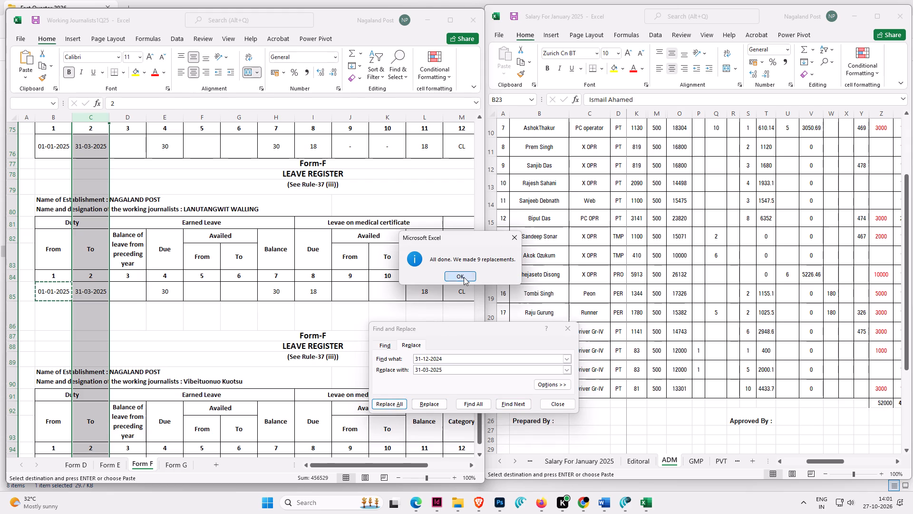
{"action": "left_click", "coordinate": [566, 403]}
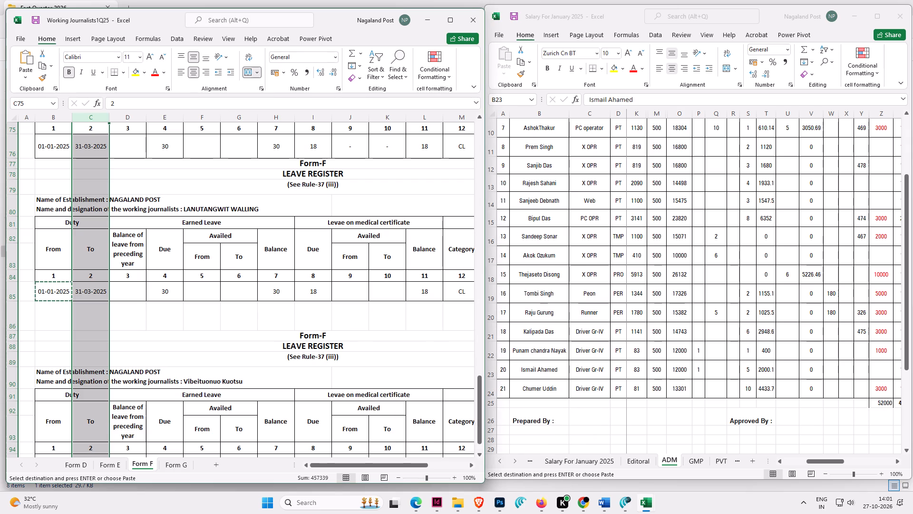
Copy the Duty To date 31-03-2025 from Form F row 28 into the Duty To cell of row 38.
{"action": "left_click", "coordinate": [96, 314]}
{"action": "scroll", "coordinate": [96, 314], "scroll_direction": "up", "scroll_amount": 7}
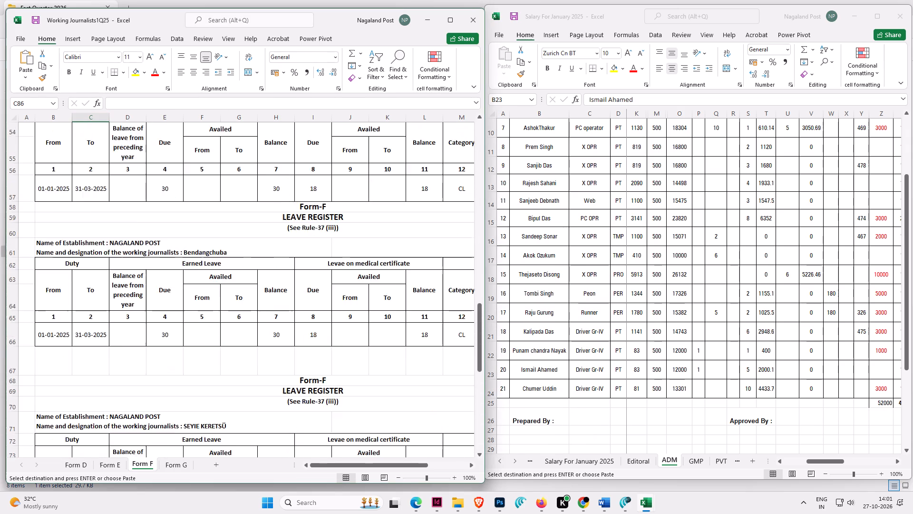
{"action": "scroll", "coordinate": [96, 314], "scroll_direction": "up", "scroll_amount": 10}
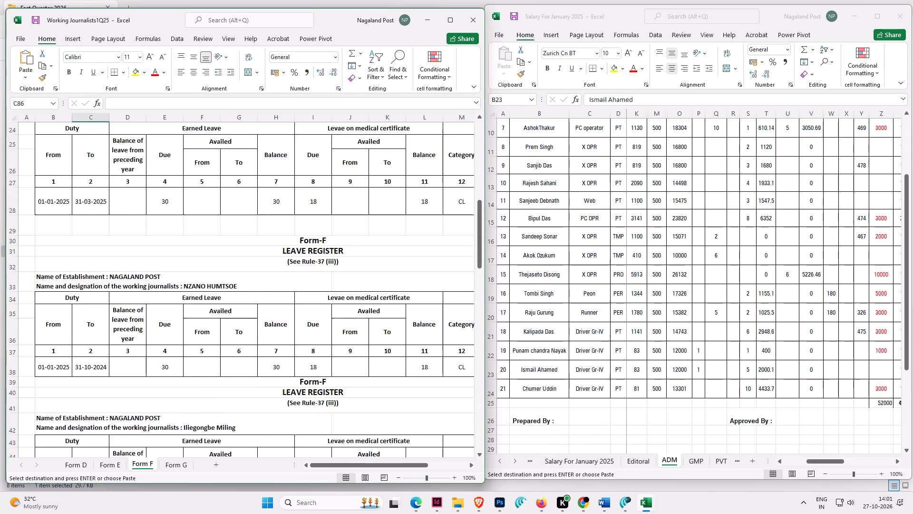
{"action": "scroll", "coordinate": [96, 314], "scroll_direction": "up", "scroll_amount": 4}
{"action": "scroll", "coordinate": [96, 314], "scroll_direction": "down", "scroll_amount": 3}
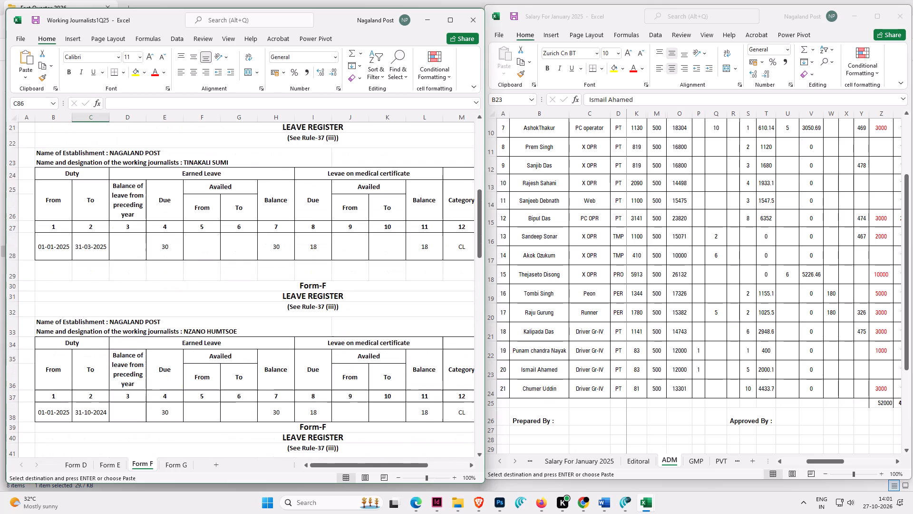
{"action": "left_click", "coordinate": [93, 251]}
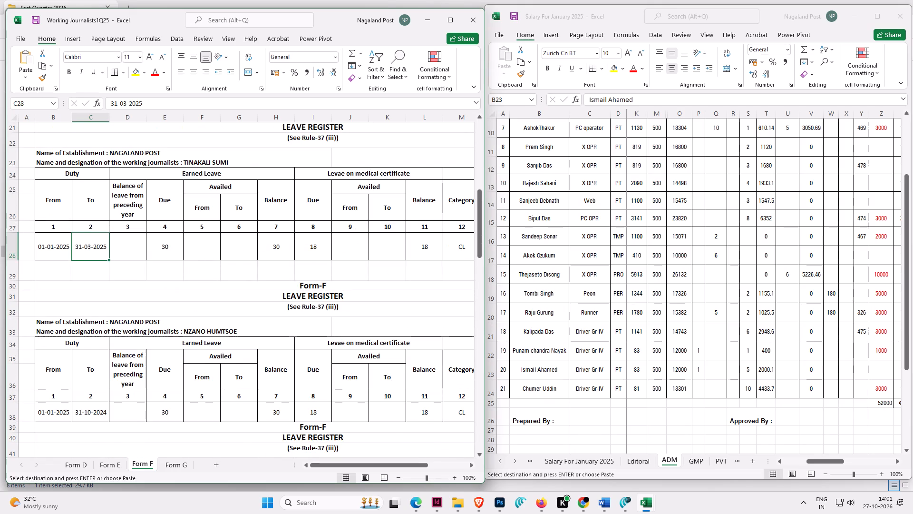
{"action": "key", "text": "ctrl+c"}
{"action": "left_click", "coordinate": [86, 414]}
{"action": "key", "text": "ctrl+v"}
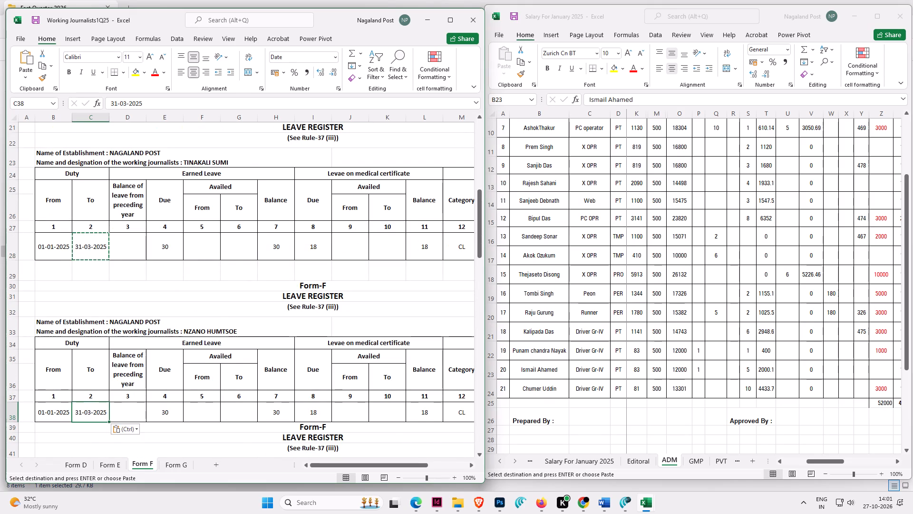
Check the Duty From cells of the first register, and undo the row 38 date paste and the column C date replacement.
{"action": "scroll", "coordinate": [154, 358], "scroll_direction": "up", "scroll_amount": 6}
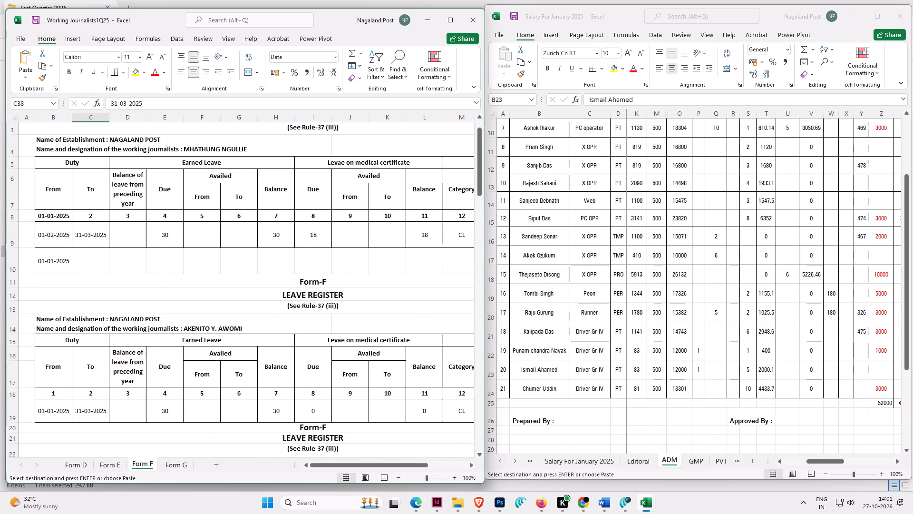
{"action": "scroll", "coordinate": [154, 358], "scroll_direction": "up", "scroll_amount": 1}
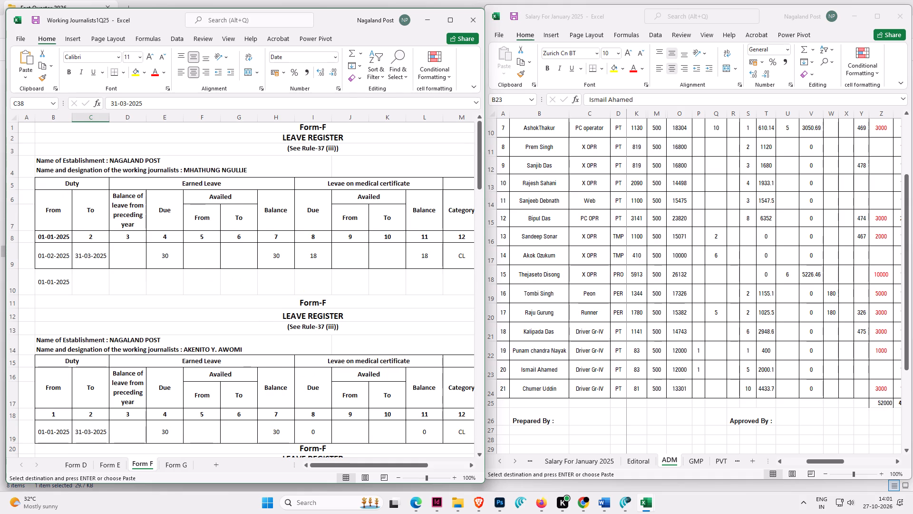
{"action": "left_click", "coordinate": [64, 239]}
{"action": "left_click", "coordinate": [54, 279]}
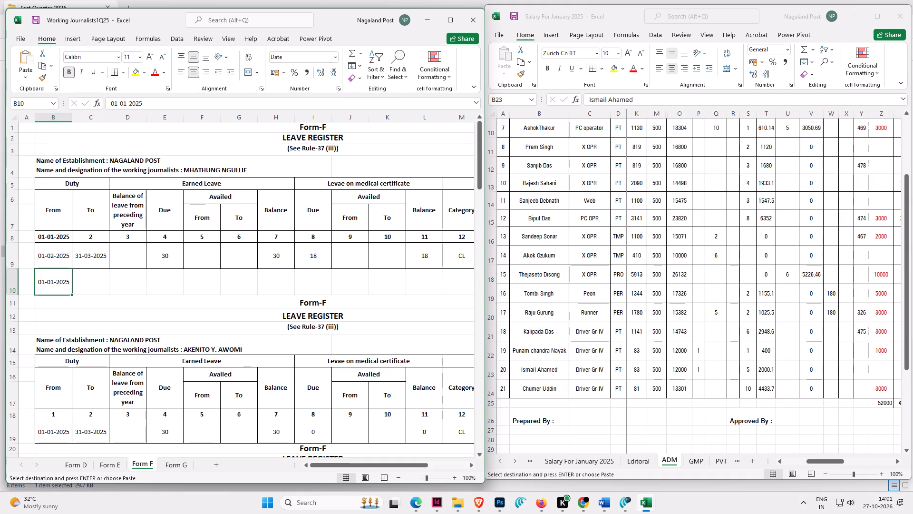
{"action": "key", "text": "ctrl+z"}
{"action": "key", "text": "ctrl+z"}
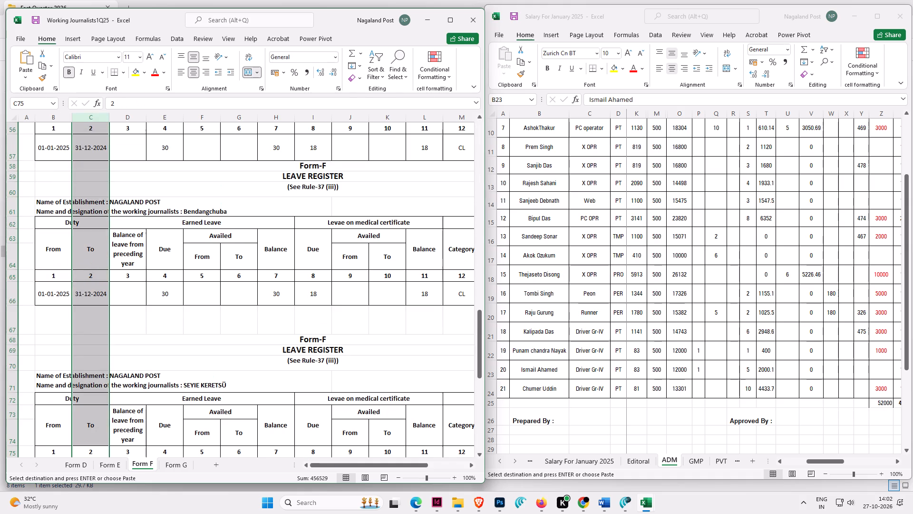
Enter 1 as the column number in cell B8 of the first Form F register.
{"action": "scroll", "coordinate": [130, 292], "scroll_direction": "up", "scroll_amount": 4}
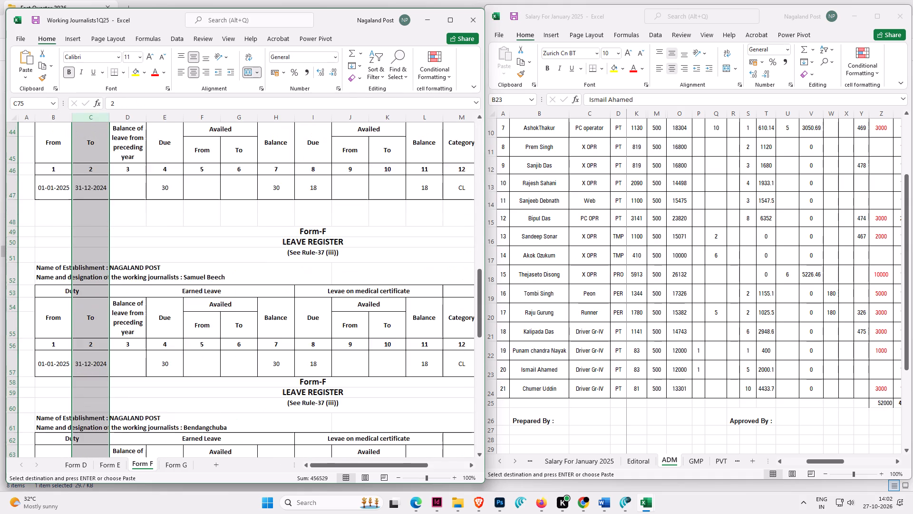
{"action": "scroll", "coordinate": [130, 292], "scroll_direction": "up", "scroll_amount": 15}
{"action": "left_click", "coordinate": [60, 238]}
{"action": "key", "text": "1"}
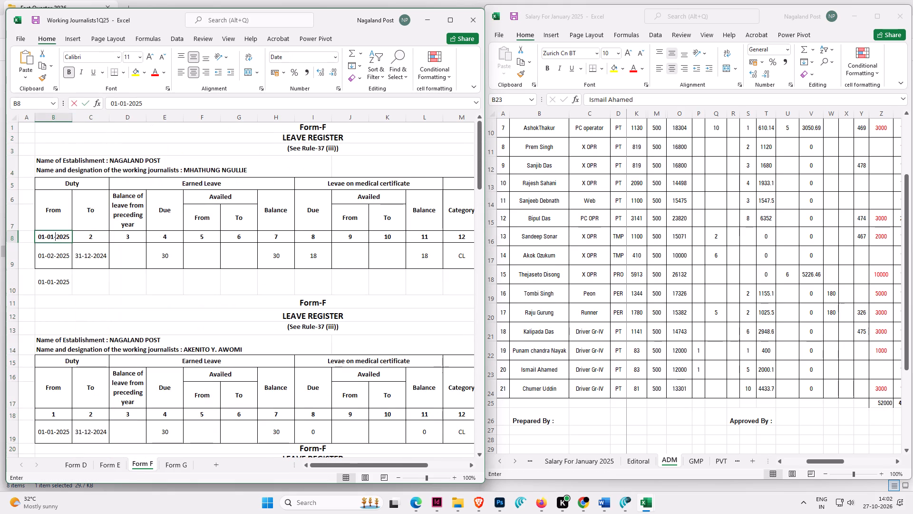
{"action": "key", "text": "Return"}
Move the column number 2 from cell C8 onto B8, overwriting the date-formatted contents there.
{"action": "left_click", "coordinate": [54, 237]}
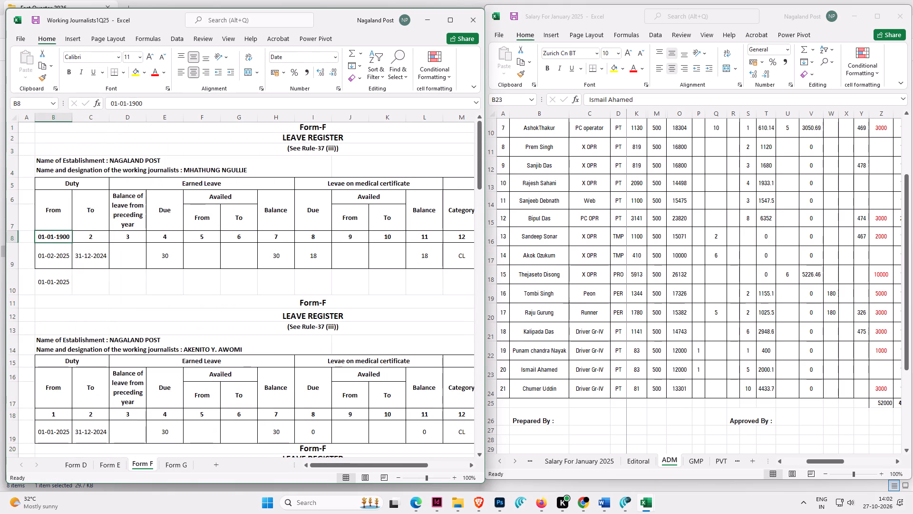
{"action": "left_click", "coordinate": [86, 236]}
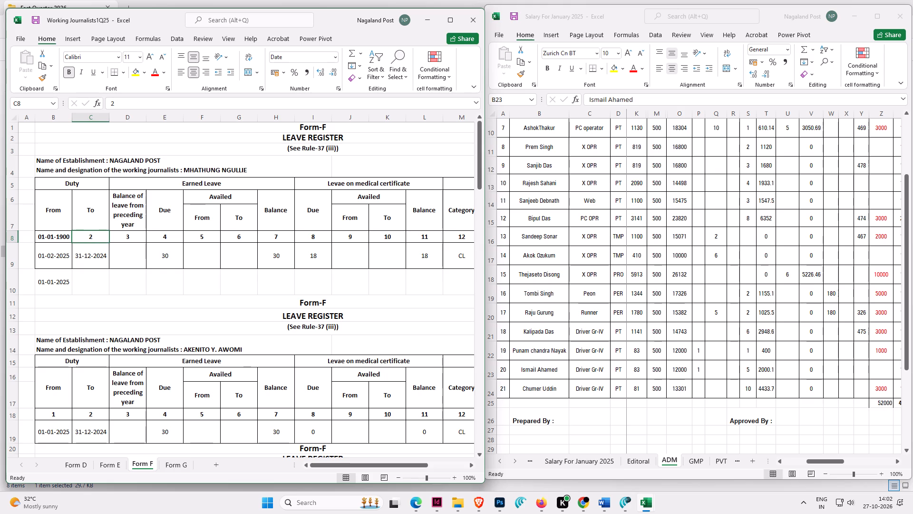
{"action": "left_click_drag", "start_coordinate": [72, 242], "coordinate": [61, 242]}
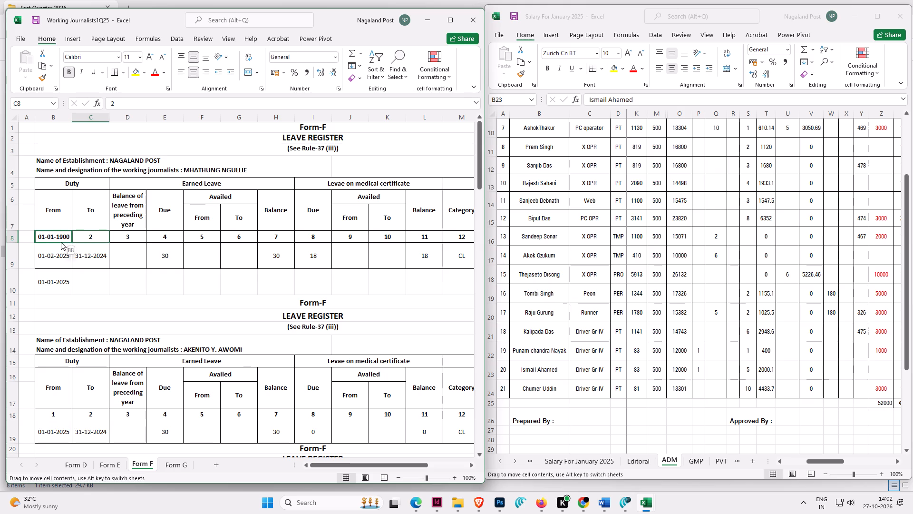
{"action": "left_click_drag", "start_coordinate": [61, 242], "coordinate": [60, 242]}
{"action": "left_click", "coordinate": [434, 277]}
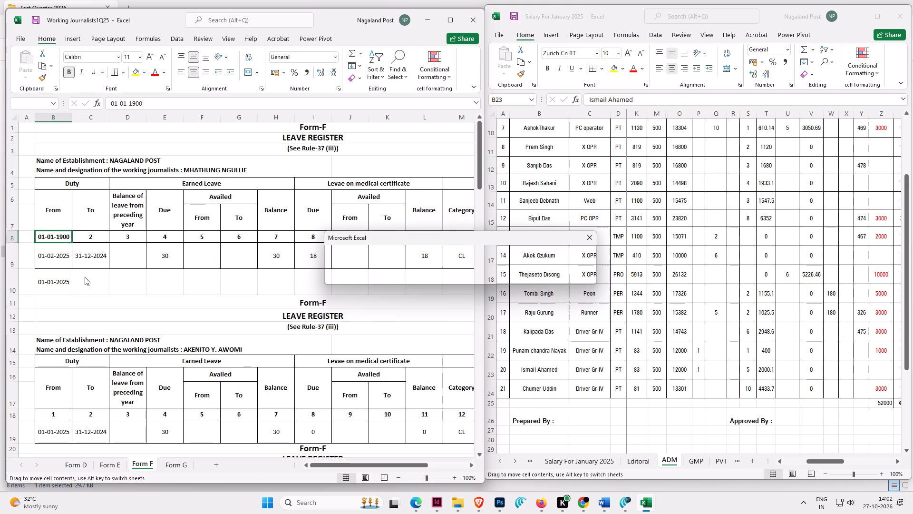
{"action": "left_click", "coordinate": [467, 277]}
{"action": "left_click", "coordinate": [204, 310]}
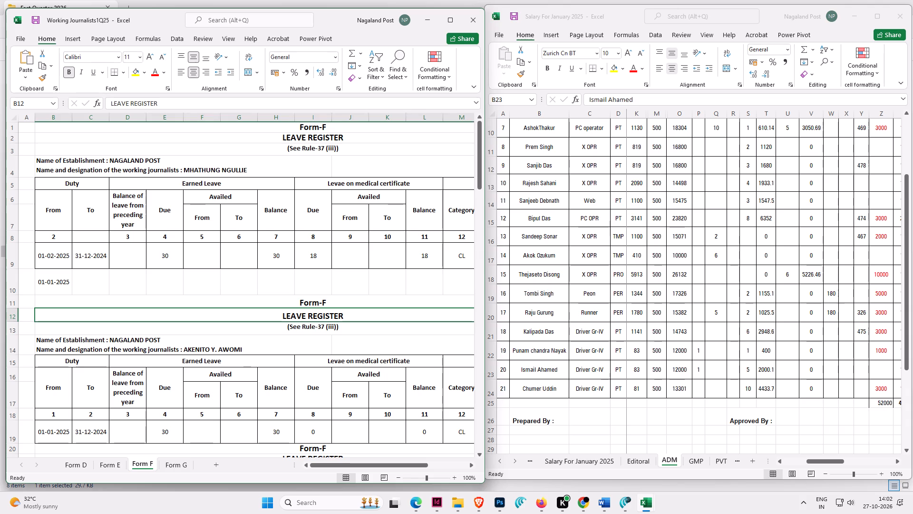
Set the column numbers of the first Form F register to 1 in cell B8 and 2 in C8.
{"action": "left_click", "coordinate": [46, 236]}
{"action": "key", "text": "1"}
{"action": "key", "text": "Tab"}
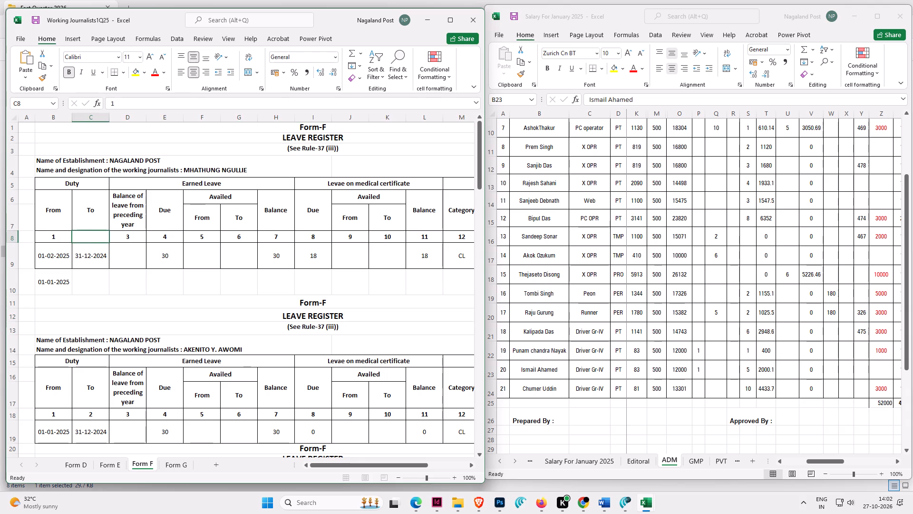
{"action": "key", "text": "2"}
{"action": "key", "text": "Return"}
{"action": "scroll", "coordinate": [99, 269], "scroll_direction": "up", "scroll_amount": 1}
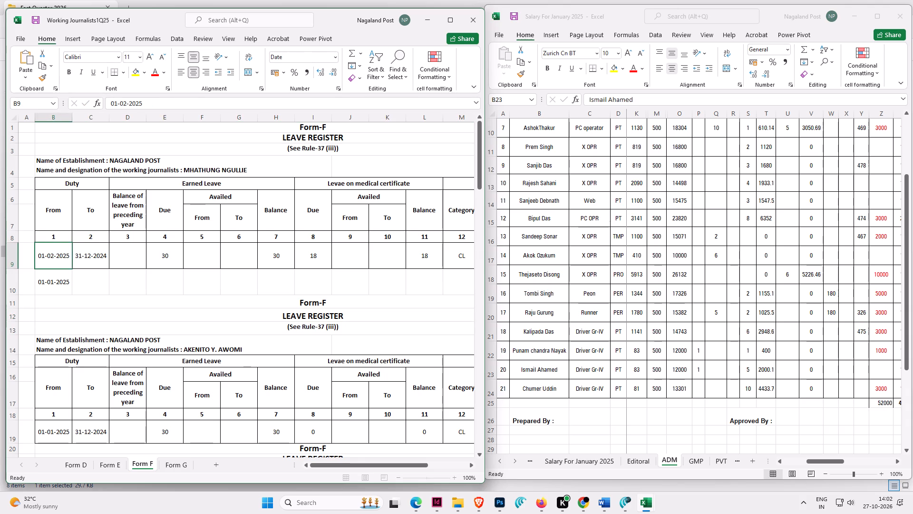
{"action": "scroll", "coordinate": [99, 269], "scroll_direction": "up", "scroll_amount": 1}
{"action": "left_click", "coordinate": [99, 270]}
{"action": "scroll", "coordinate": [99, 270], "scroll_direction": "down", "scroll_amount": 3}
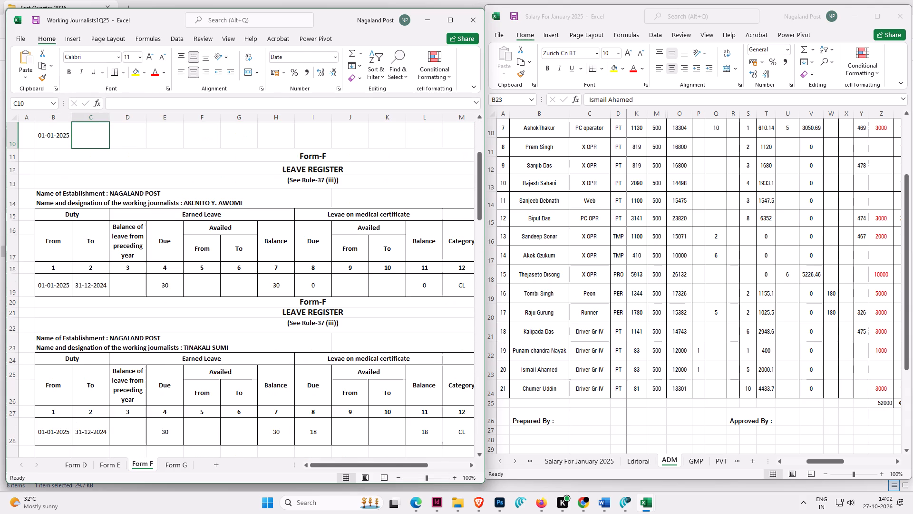
Review the Duty From and To dates across the Form F leave registers.
{"action": "scroll", "coordinate": [99, 270], "scroll_direction": "down", "scroll_amount": 1}
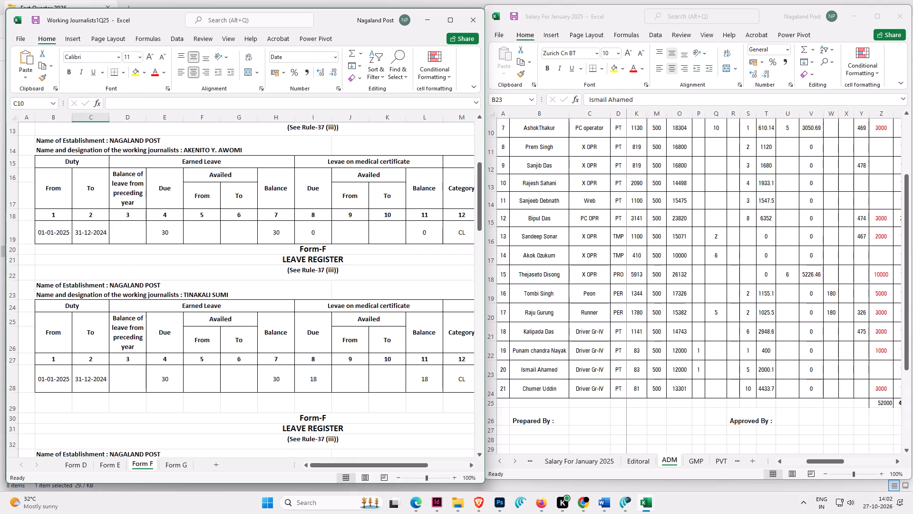
{"action": "scroll", "coordinate": [99, 270], "scroll_direction": "down", "scroll_amount": 6}
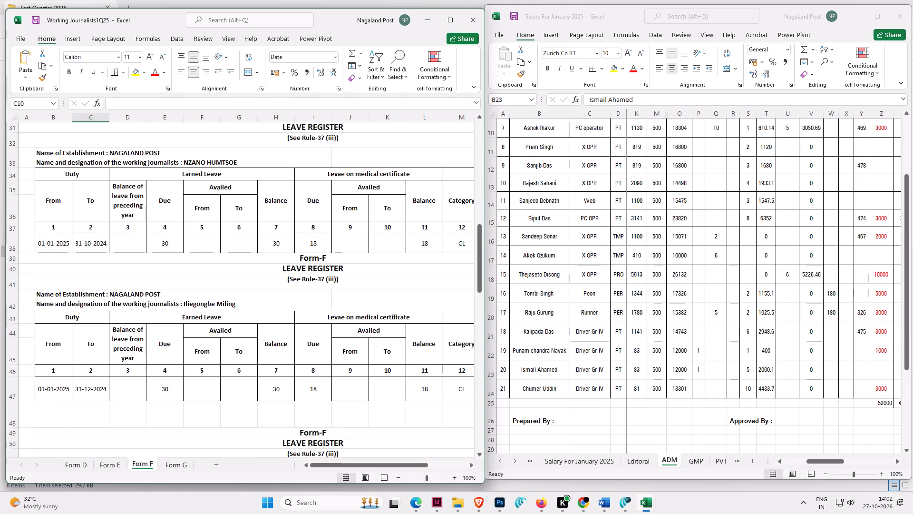
{"action": "scroll", "coordinate": [99, 270], "scroll_direction": "down", "scroll_amount": 1}
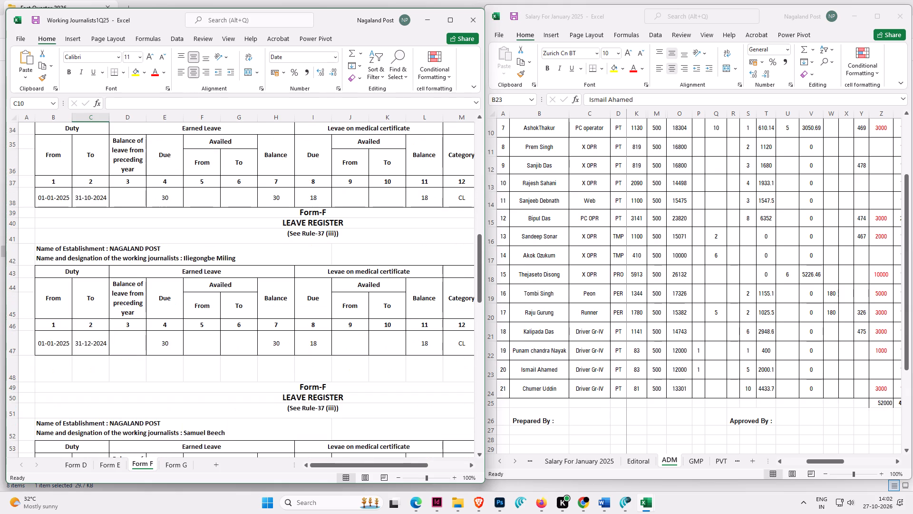
{"action": "left_click", "coordinate": [98, 343]}
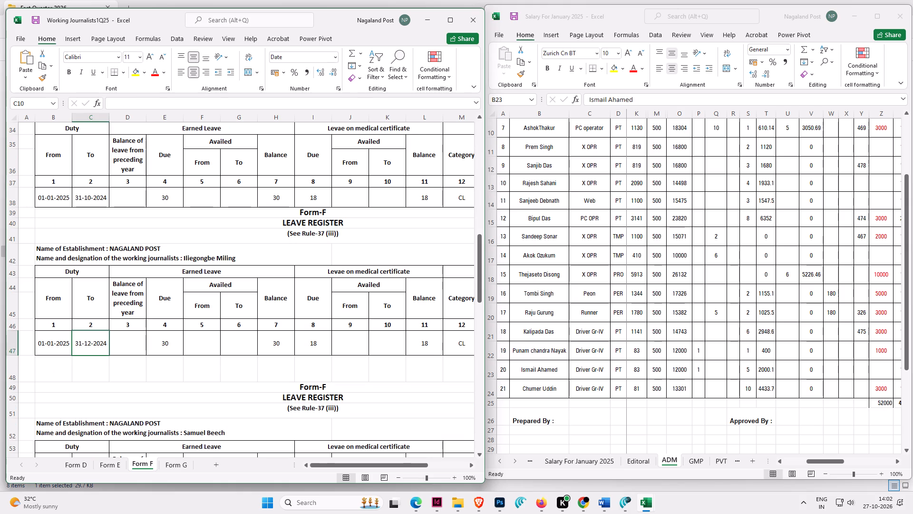
{"action": "left_click", "coordinate": [89, 199]}
{"action": "scroll", "coordinate": [93, 235], "scroll_direction": "up", "scroll_amount": 6}
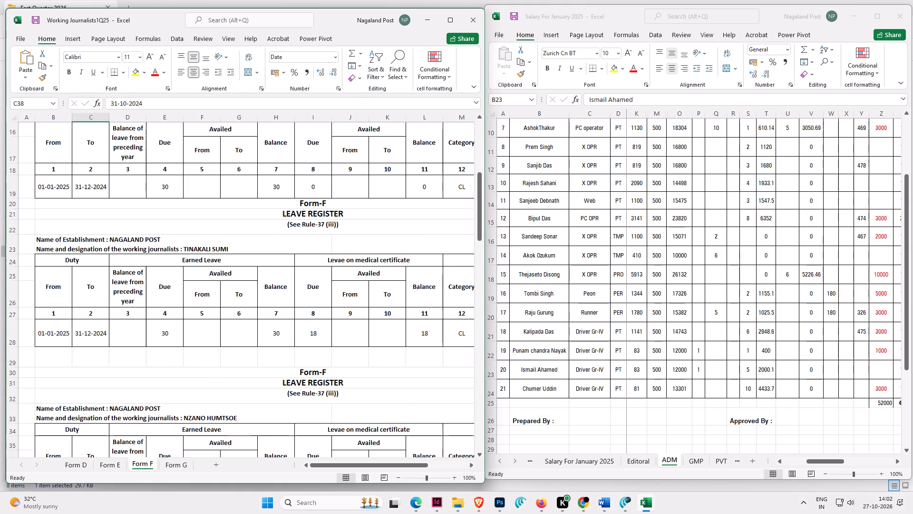
{"action": "scroll", "coordinate": [93, 235], "scroll_direction": "up", "scroll_amount": 7}
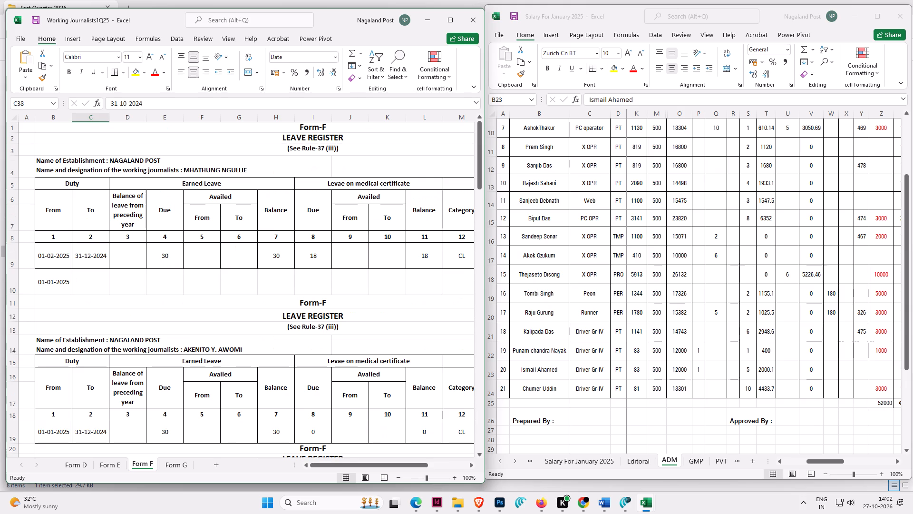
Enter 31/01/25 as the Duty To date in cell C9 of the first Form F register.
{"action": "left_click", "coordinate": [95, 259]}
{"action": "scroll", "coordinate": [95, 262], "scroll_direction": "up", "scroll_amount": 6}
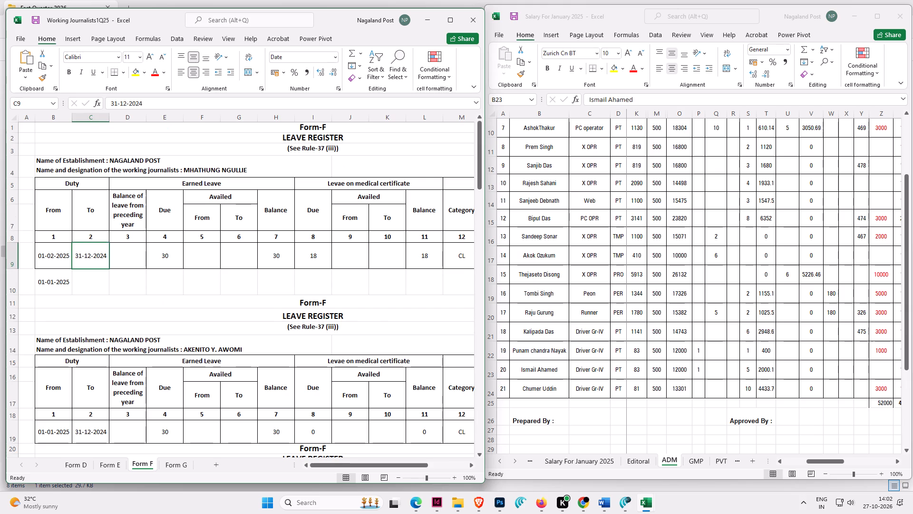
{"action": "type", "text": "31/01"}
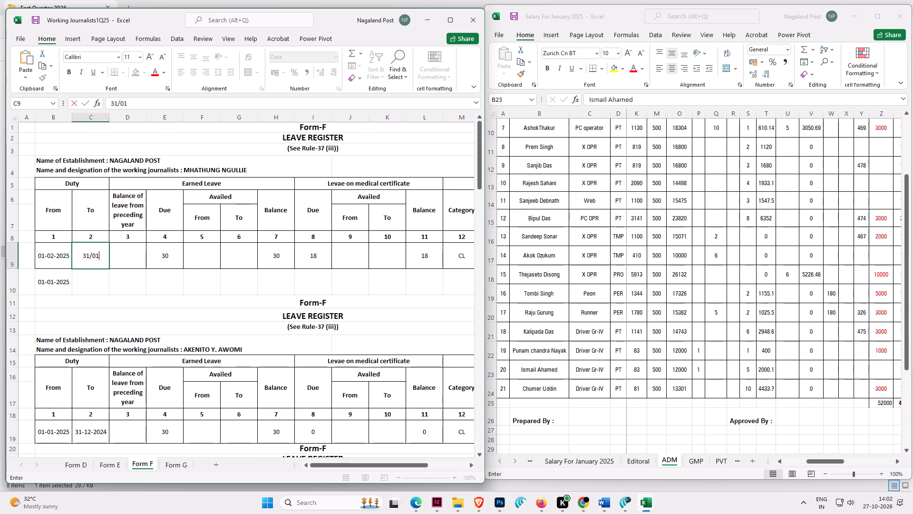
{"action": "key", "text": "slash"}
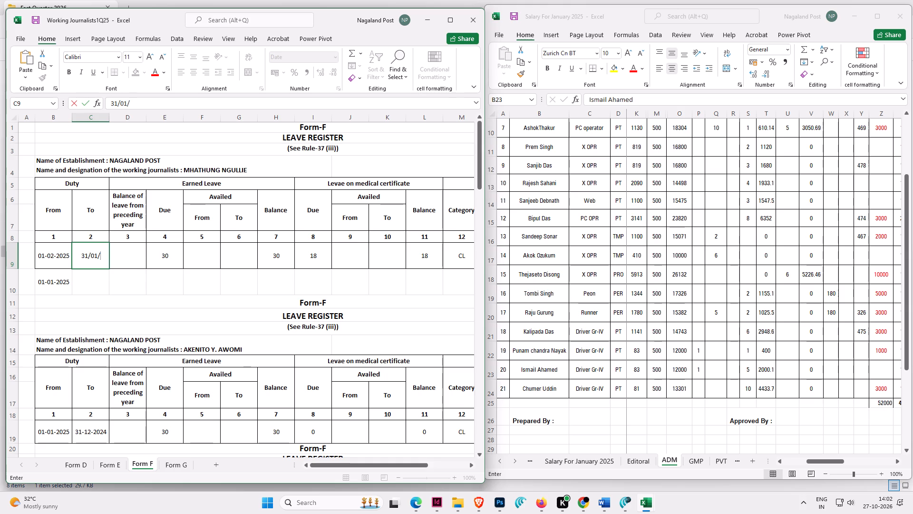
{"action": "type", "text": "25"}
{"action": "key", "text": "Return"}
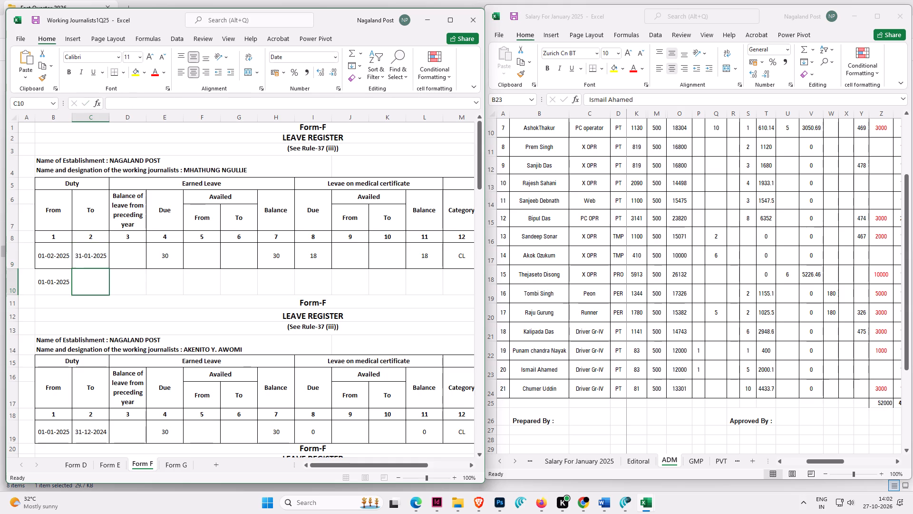
Set the Duty To date in cell C9 of the first Form F register to 31/03/25.
{"action": "key", "text": "Up"}
{"action": "type", "text": "31/"}
{"action": "type", "text": "03/2"}
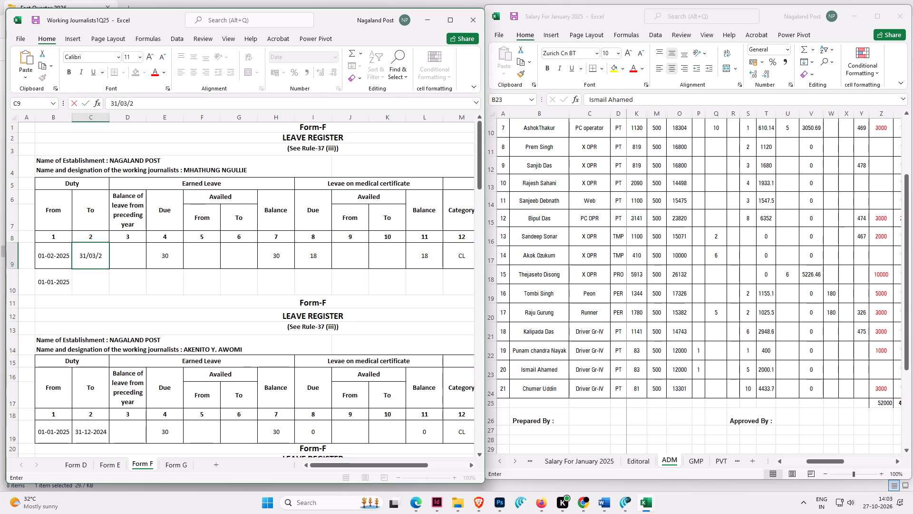
{"action": "key", "text": "5"}
{"action": "key", "text": "Return"}
Copy the Duty To date 31-03-2025 from C9 into cells C19, C28 and C38 of the following three registers.
{"action": "left_click", "coordinate": [99, 257]}
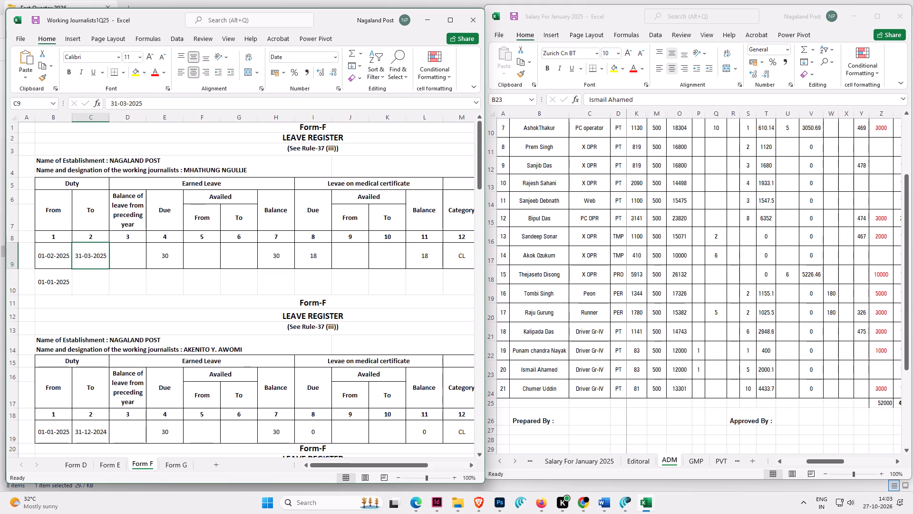
{"action": "key", "text": "ctrl+c"}
{"action": "left_click", "coordinate": [95, 432]}
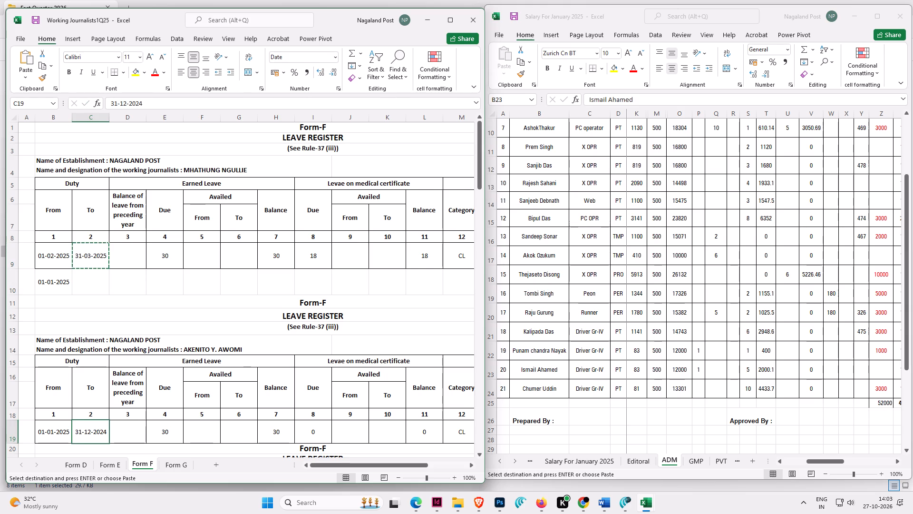
{"action": "key", "text": "ctrl+v"}
{"action": "scroll", "coordinate": [131, 411], "scroll_direction": "down", "scroll_amount": 5}
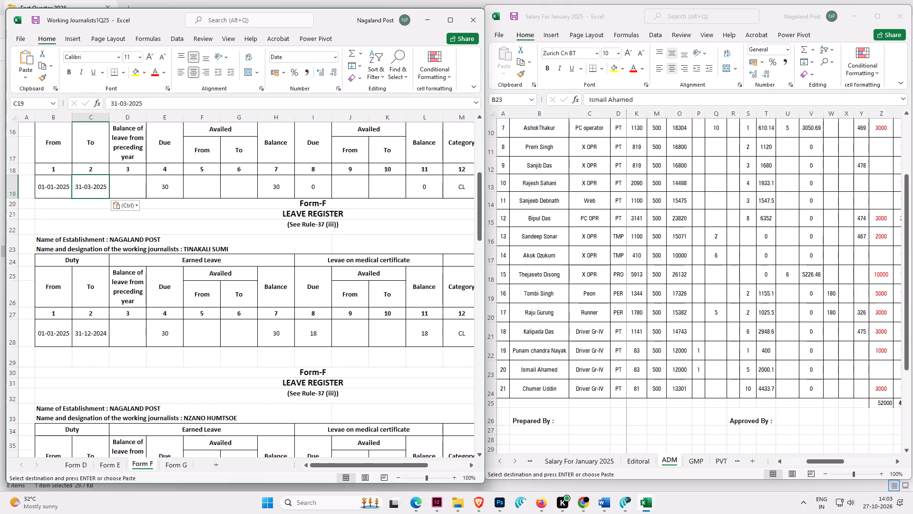
{"action": "left_click", "coordinate": [100, 329]}
{"action": "key", "text": "ctrl+v"}
{"action": "scroll", "coordinate": [100, 329], "scroll_direction": "down", "scroll_amount": 3}
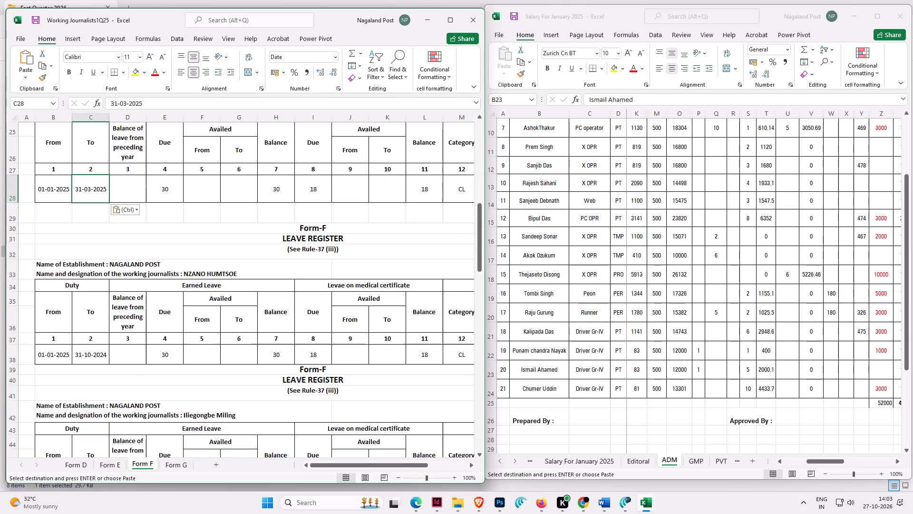
{"action": "left_click", "coordinate": [94, 355]}
{"action": "key", "text": "ctrl+v"}
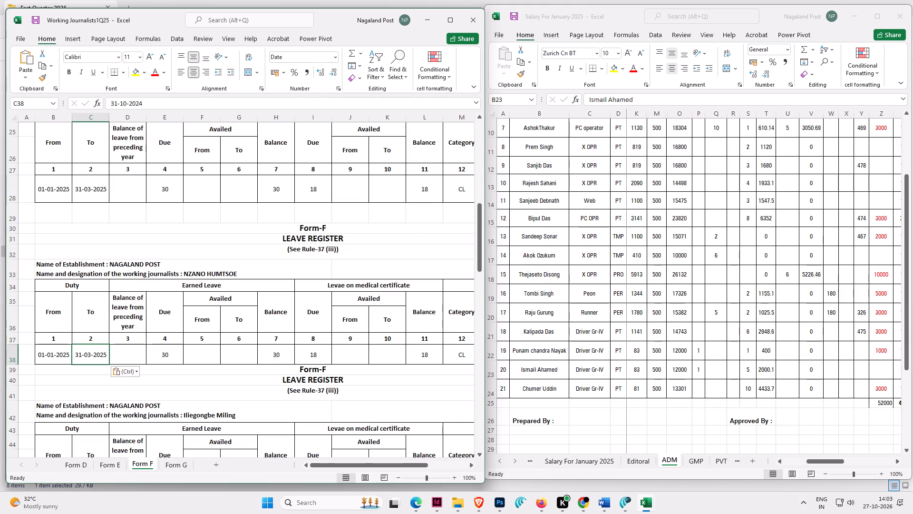
Paste the copied Duty To date 31-03-2025 into cells C47, C57 and C66 of the middle Form F registers.
{"action": "scroll", "coordinate": [99, 356], "scroll_direction": "down", "scroll_amount": 3}
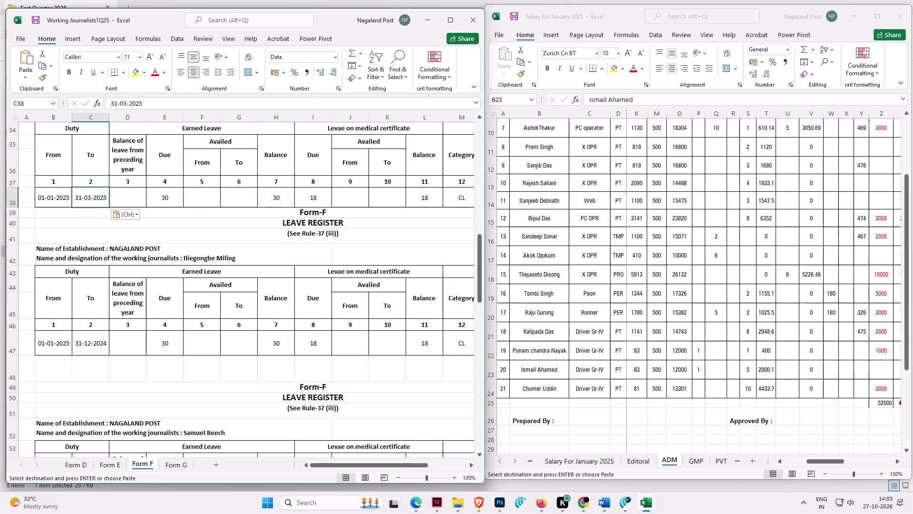
{"action": "left_click", "coordinate": [100, 342]}
{"action": "key", "text": "ctrl+v"}
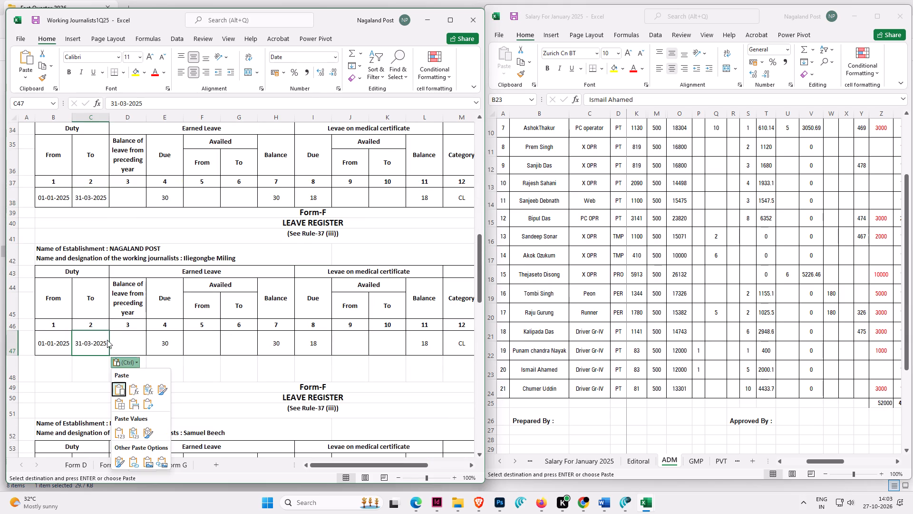
{"action": "scroll", "coordinate": [107, 340], "scroll_direction": "down", "scroll_amount": 4}
{"action": "left_click", "coordinate": [96, 325]}
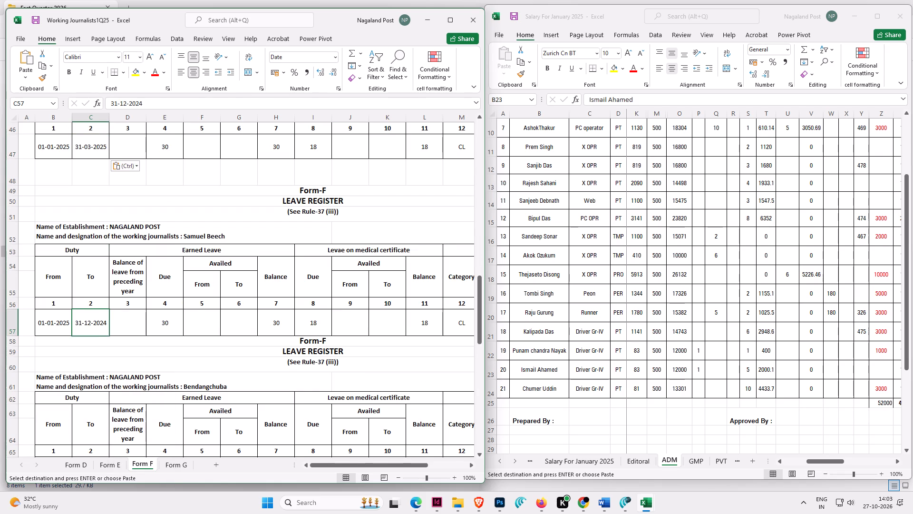
{"action": "key", "text": "ctrl+v"}
{"action": "scroll", "coordinate": [152, 325], "scroll_direction": "down", "scroll_amount": 3}
{"action": "left_click", "coordinate": [95, 323]}
{"action": "key", "text": "ctrl+v"}
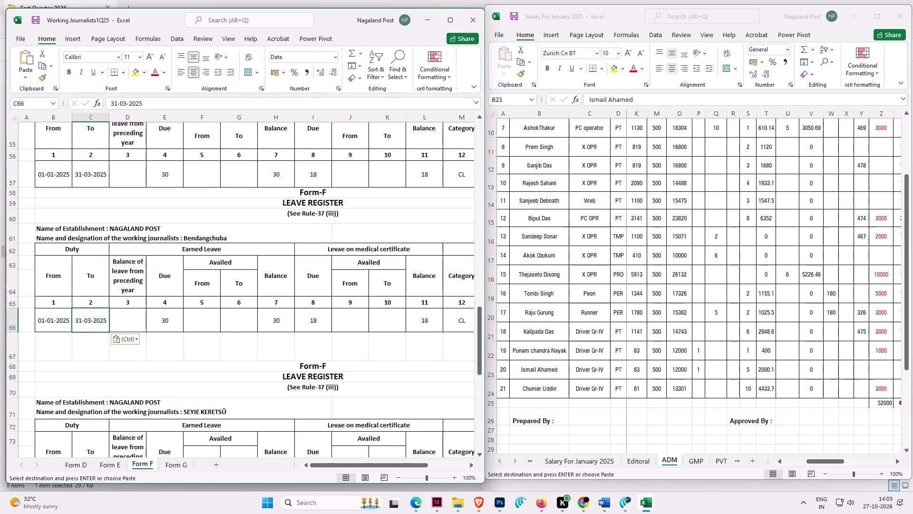
Paste the copied Duty To date 31-03-2025 into cells C76, C85 and C95 of the last three Form F registers.
{"action": "scroll", "coordinate": [111, 328], "scroll_direction": "down", "scroll_amount": 4}
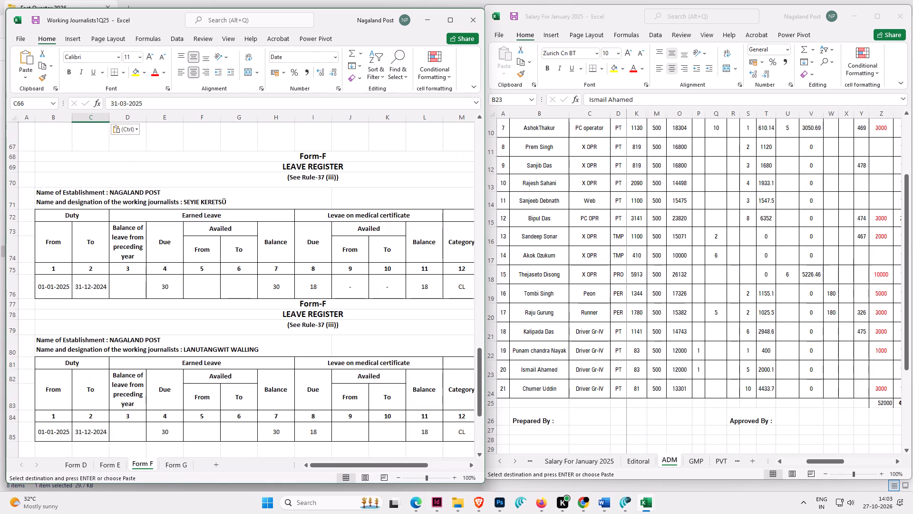
{"action": "left_click", "coordinate": [98, 283]}
{"action": "key", "text": "ctrl+v"}
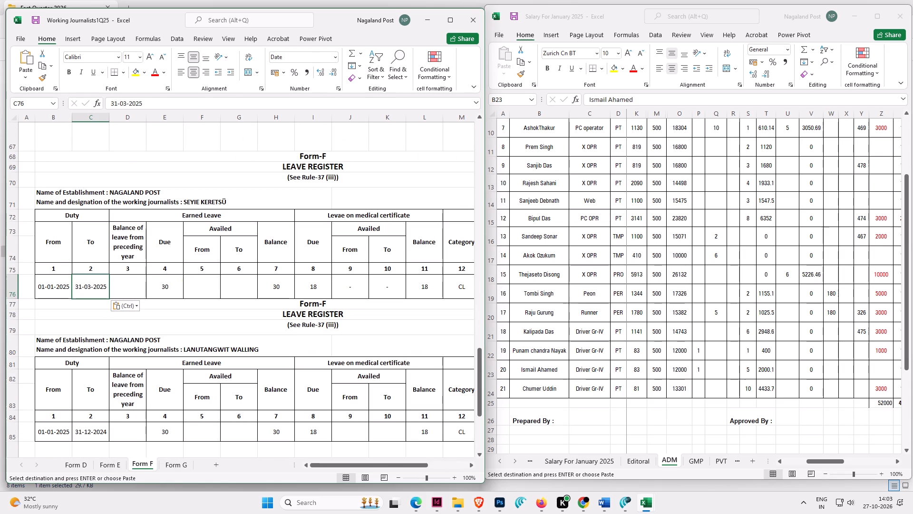
{"action": "left_click", "coordinate": [95, 434]}
{"action": "key", "text": "ctrl+v"}
{"action": "scroll", "coordinate": [142, 389], "scroll_direction": "down", "scroll_amount": 5}
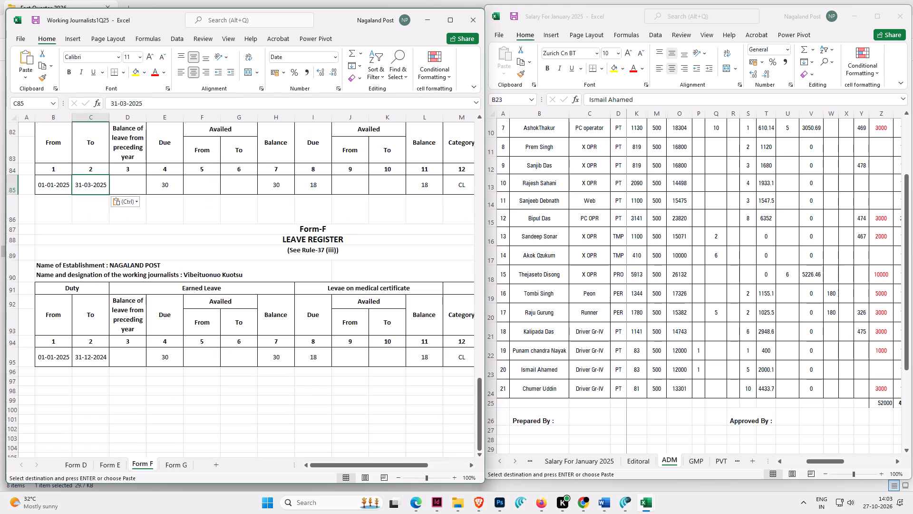
{"action": "left_click", "coordinate": [85, 361]}
{"action": "key", "text": "ctrl+v"}
{"action": "scroll", "coordinate": [131, 360], "scroll_direction": "down", "scroll_amount": 4}
Return to the first Form F register and save the Working Journalists1Q25 workbook.
{"action": "scroll", "coordinate": [131, 360], "scroll_direction": "up", "scroll_amount": 3}
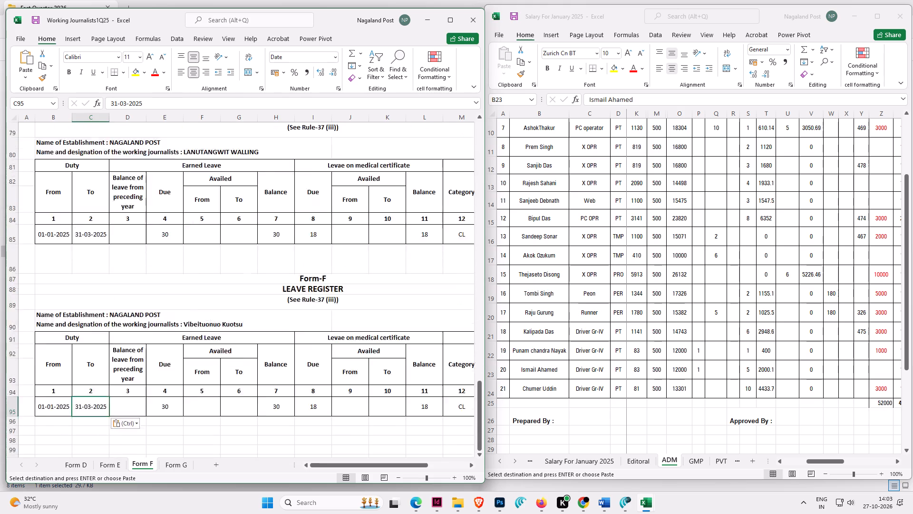
{"action": "scroll", "coordinate": [131, 360], "scroll_direction": "up", "scroll_amount": 7}
{"action": "scroll", "coordinate": [131, 360], "scroll_direction": "up", "scroll_amount": 20}
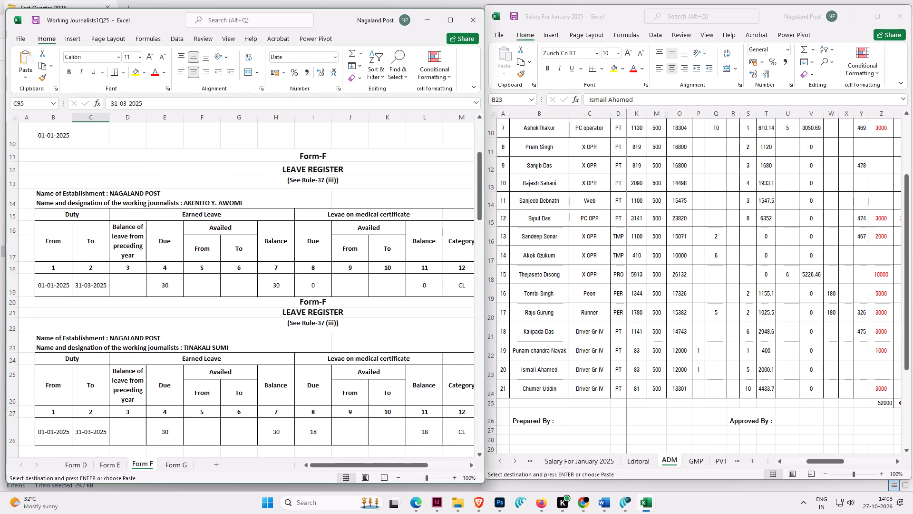
{"action": "scroll", "coordinate": [131, 360], "scroll_direction": "up", "scroll_amount": 14}
{"action": "left_click", "coordinate": [118, 319]}
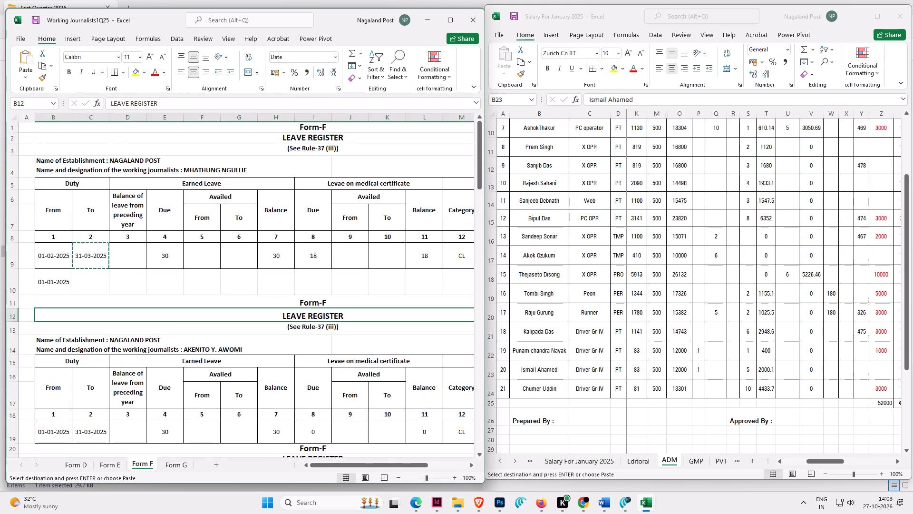
{"action": "key", "text": "ctrl+s"}
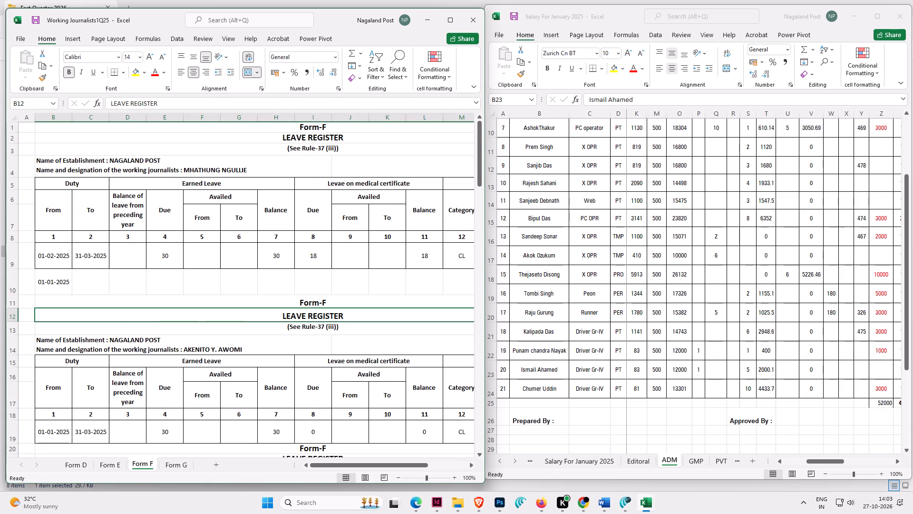
Delete the stray date from cell B10 below the first Form F register.
{"action": "left_click", "coordinate": [66, 286]}
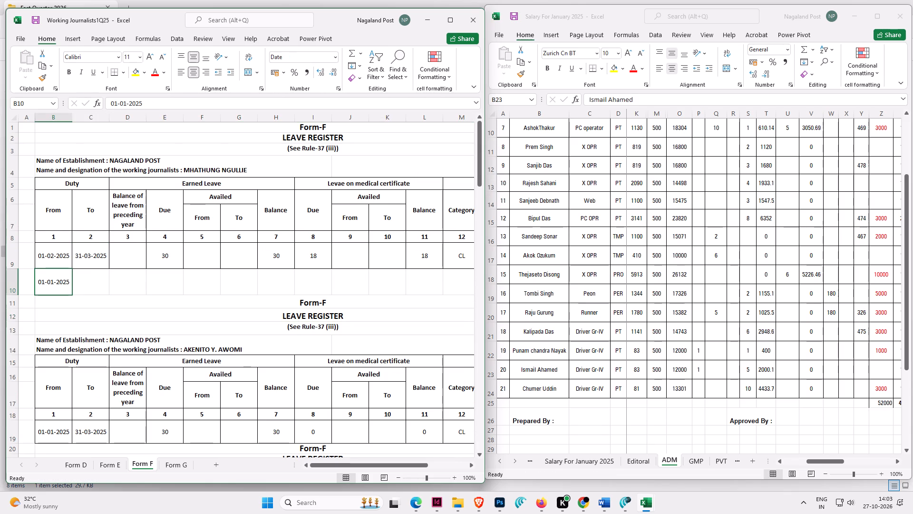
{"action": "key", "text": "Delete"}
{"action": "scroll", "coordinate": [66, 286], "scroll_direction": "up", "scroll_amount": 4}
{"action": "scroll", "coordinate": [66, 286], "scroll_direction": "down", "scroll_amount": 5}
{"action": "scroll", "coordinate": [66, 286], "scroll_direction": "up", "scroll_amount": 2}
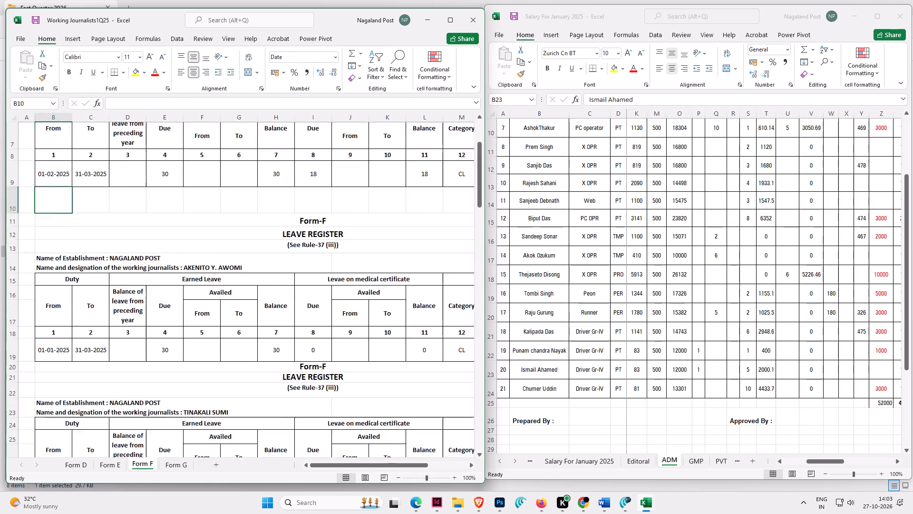
{"action": "scroll", "coordinate": [66, 286], "scroll_direction": "up", "scroll_amount": 10}
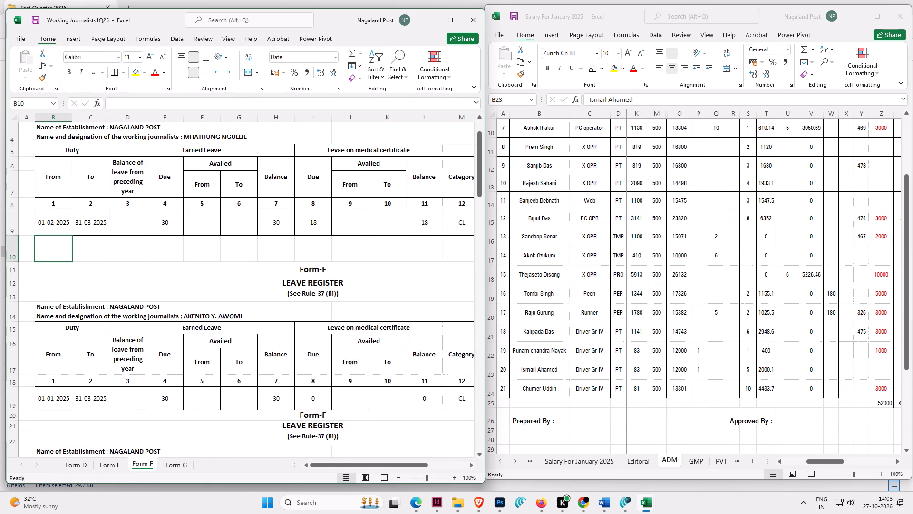
Select the first register's earned leave due cell E9, and open the Editoral sheet of the Salary For January 2025 workbook for reference.
{"action": "left_click", "coordinate": [156, 251]}
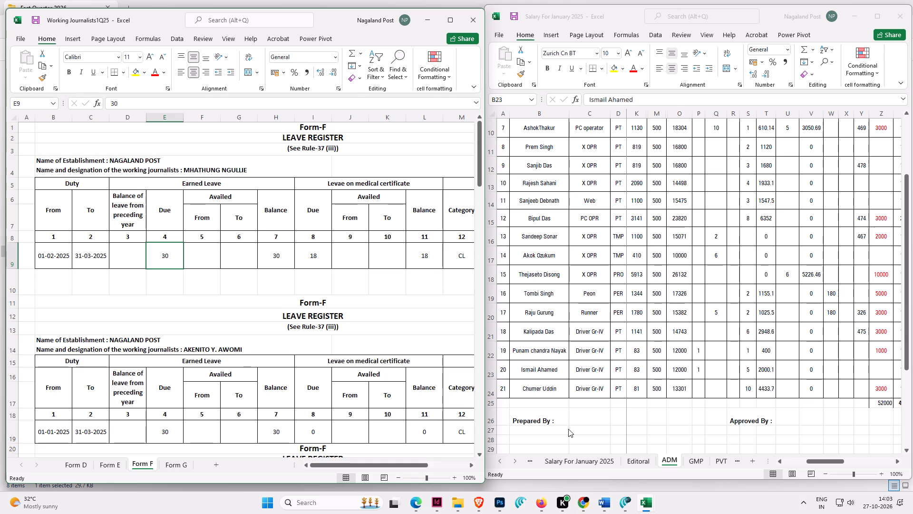
{"action": "scroll", "coordinate": [599, 355], "scroll_direction": "up", "scroll_amount": 5}
{"action": "left_click", "coordinate": [636, 458]}
{"action": "left_click", "coordinate": [637, 461]}
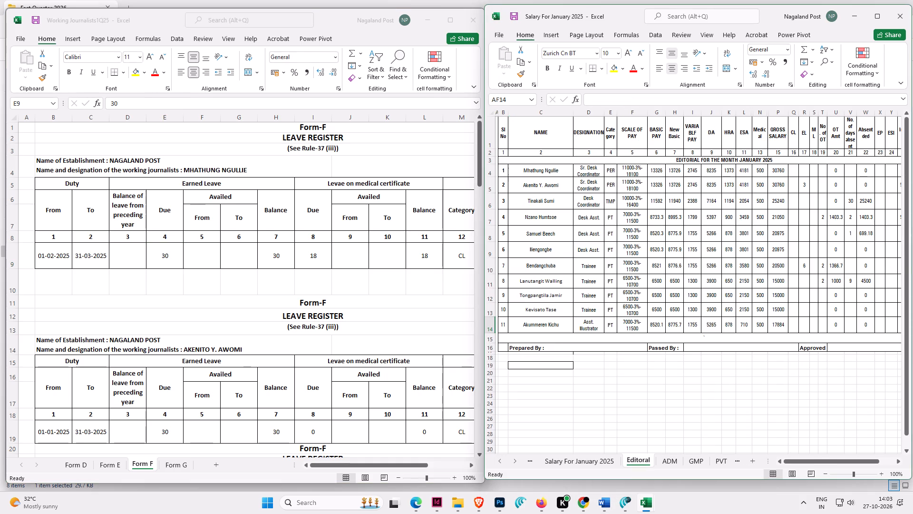
{"action": "scroll", "coordinate": [574, 348], "scroll_direction": "up", "scroll_amount": 5}
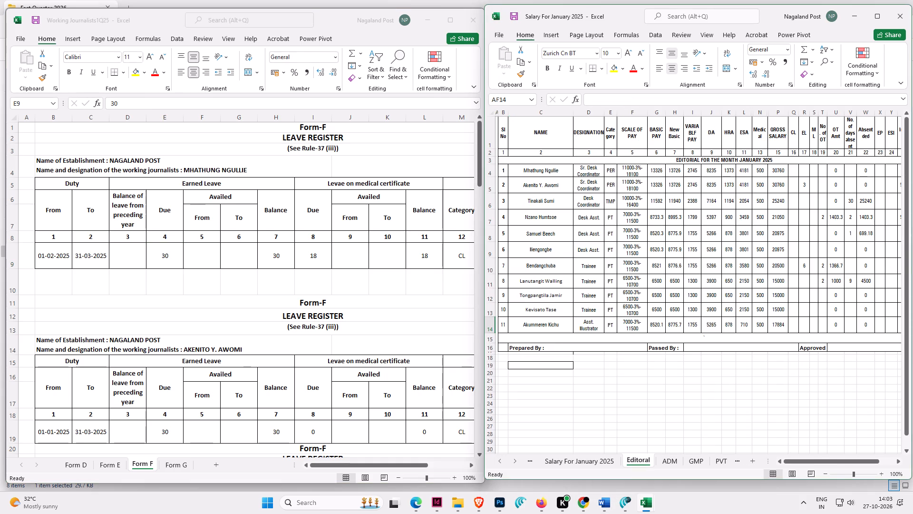
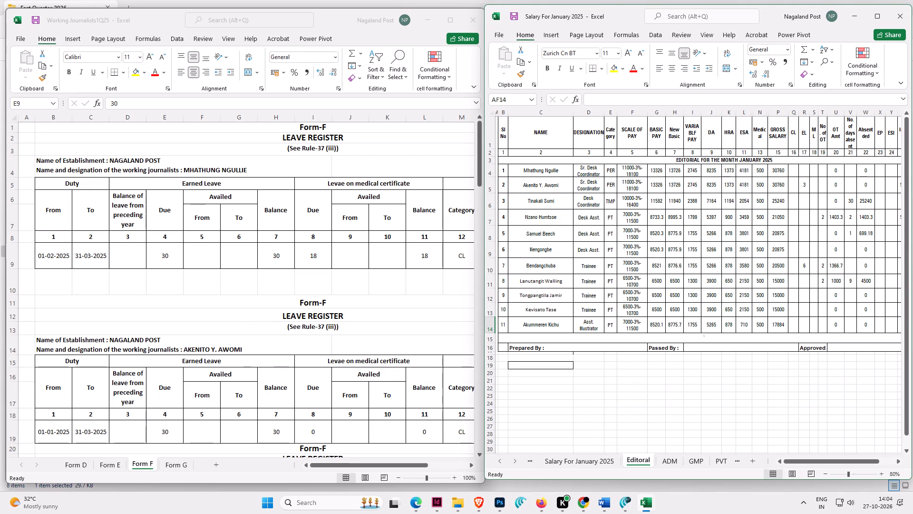
In the second Form F register, enter earned leave availed from 07-01-2025 to 09-01-2025 with balance 27 in row 19, and save.
{"action": "left_click", "coordinate": [539, 187]}
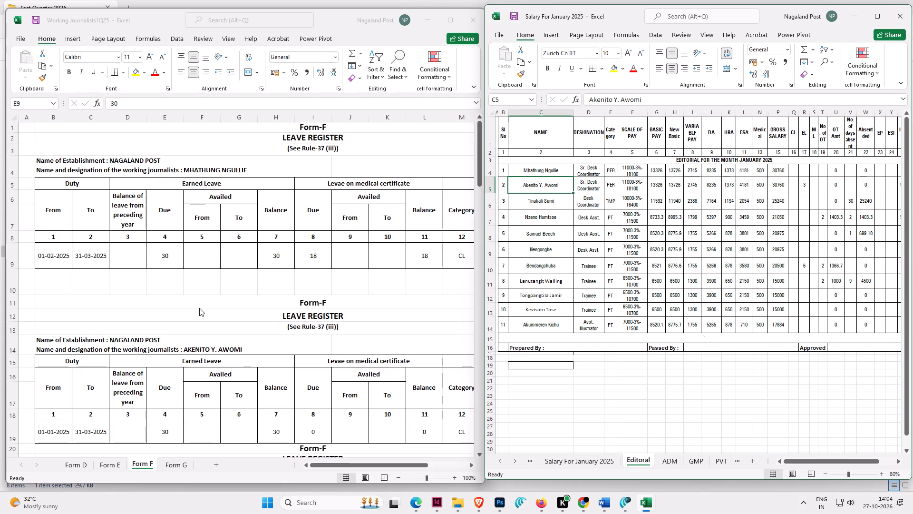
{"action": "left_click", "coordinate": [207, 434]}
{"action": "left_click", "coordinate": [208, 432]}
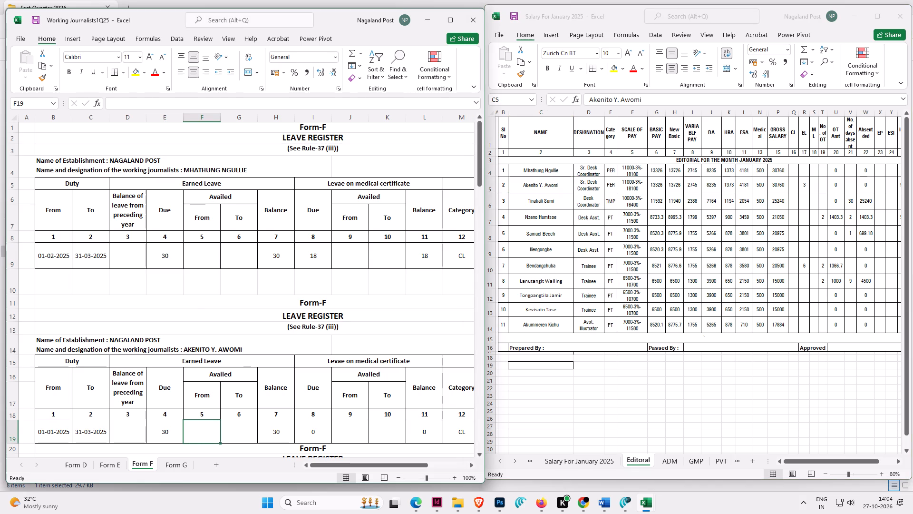
{"action": "type", "text": "7/1/25"}
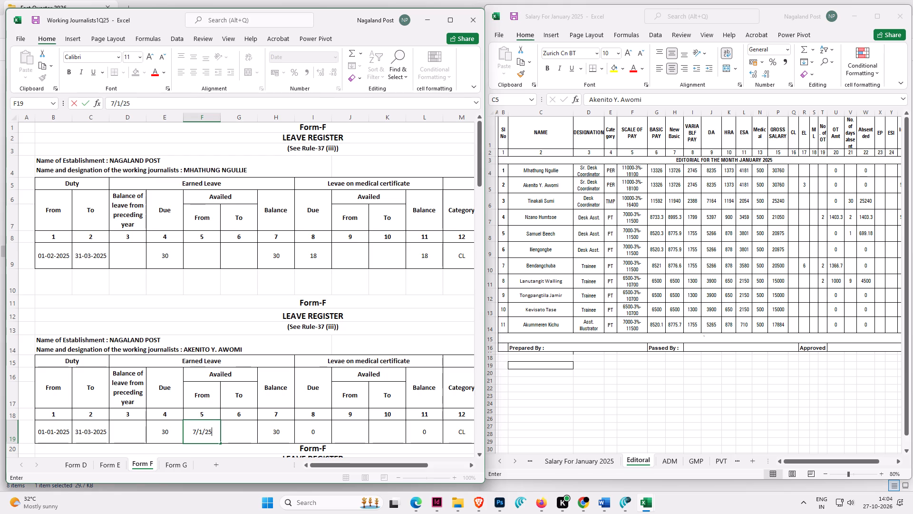
{"action": "key", "text": "Right"}
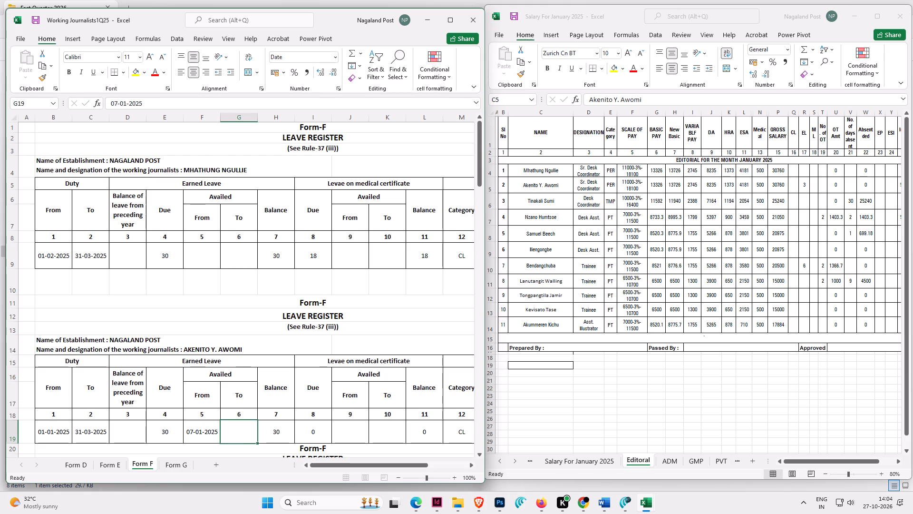
{"action": "type", "text": "9/1/25"}
{"action": "key", "text": "Tab"}
{"action": "type", "text": "27"}
{"action": "key", "text": "Return"}
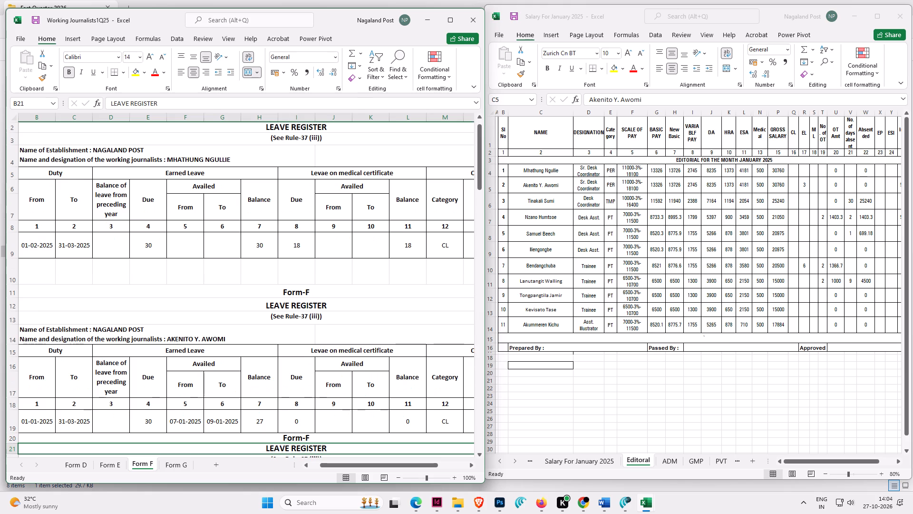
{"action": "key", "text": "ctrl+s"}
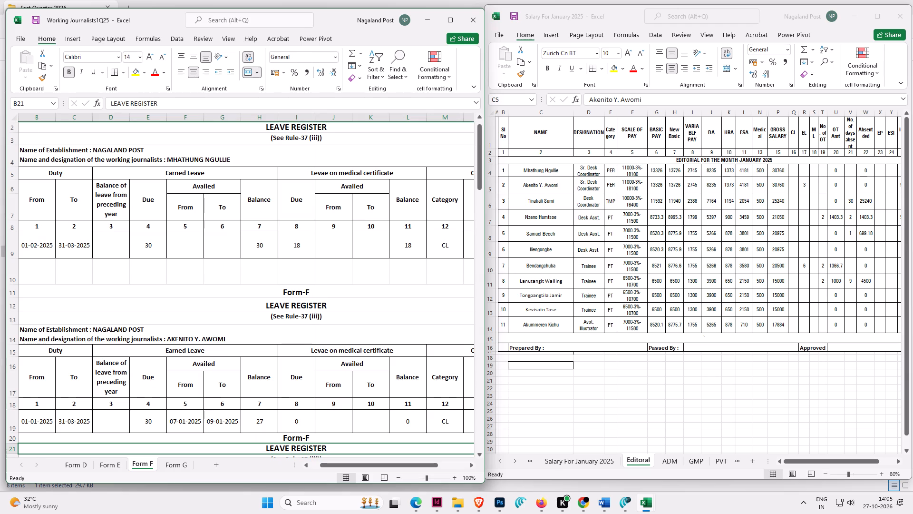
In row 66 of Form F, enter earned leave availed from 15-01-2025 to 20-01-2025 with balance 24, and save the workbook.
{"action": "left_click", "coordinate": [147, 322]}
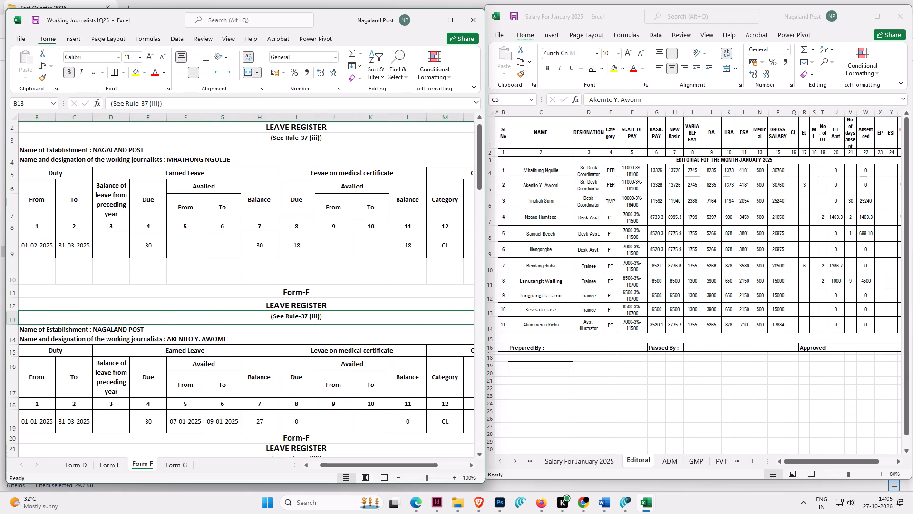
{"action": "scroll", "coordinate": [147, 322], "scroll_direction": "down", "scroll_amount": 10}
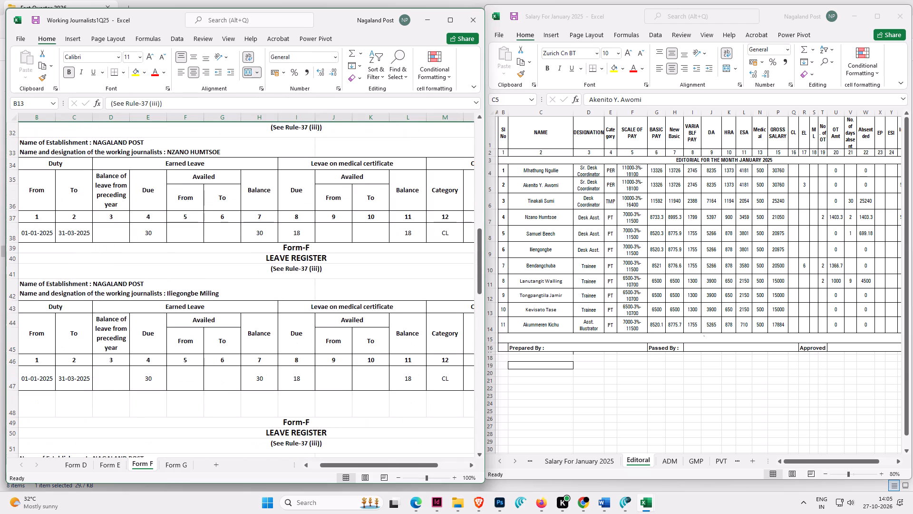
{"action": "scroll", "coordinate": [147, 320], "scroll_direction": "down", "scroll_amount": 2}
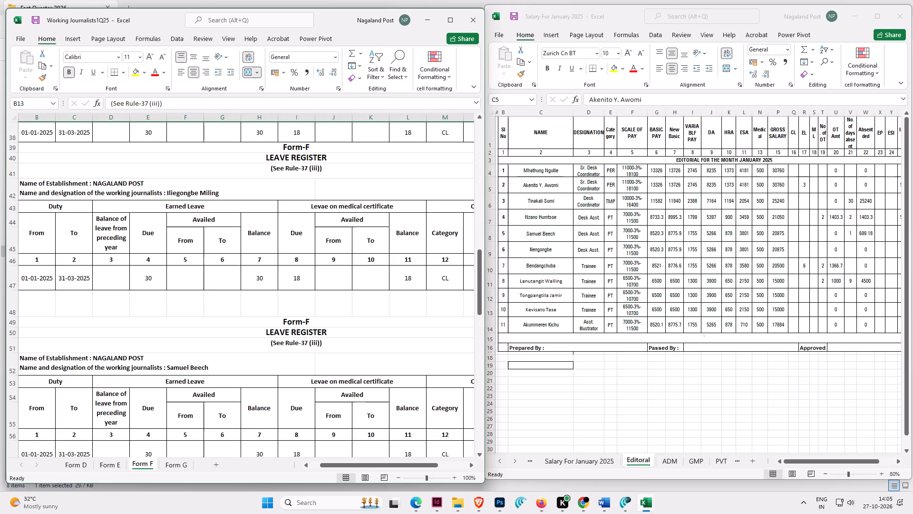
{"action": "scroll", "coordinate": [147, 320], "scroll_direction": "down", "scroll_amount": 4}
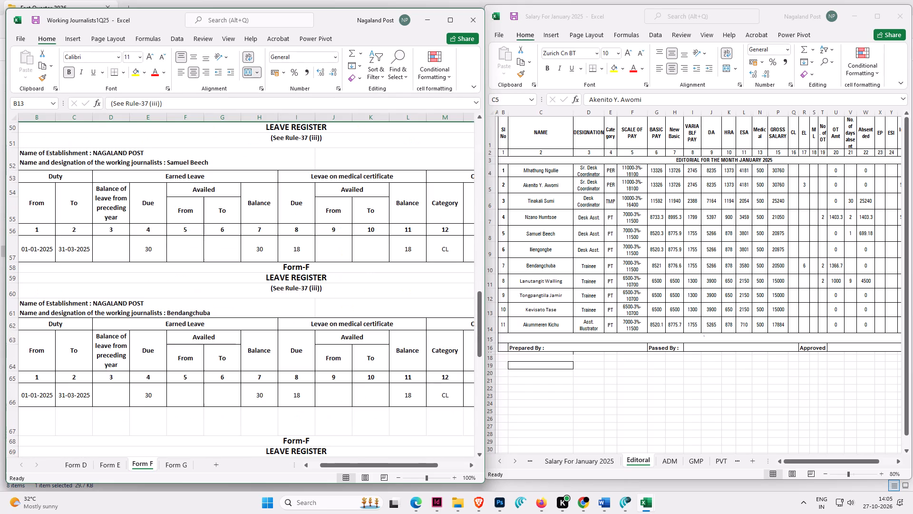
{"action": "left_click", "coordinate": [173, 391]}
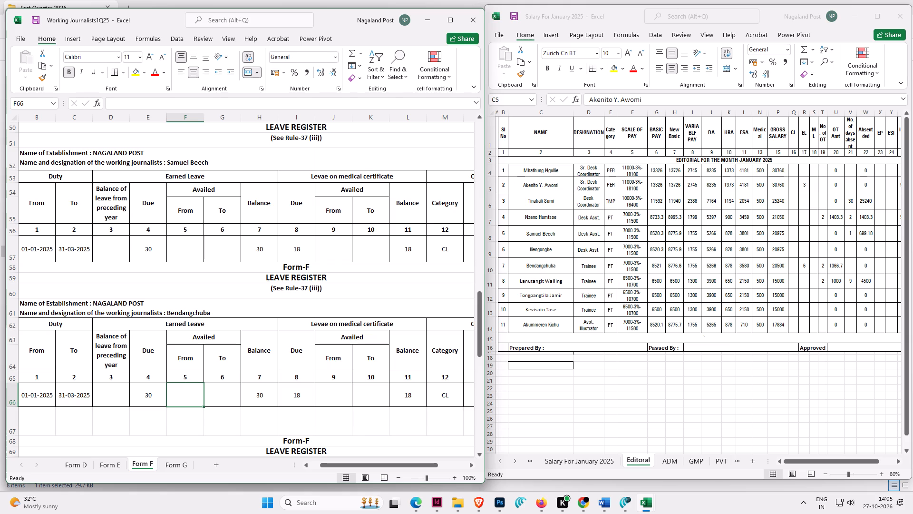
{"action": "type", "text": "15"}
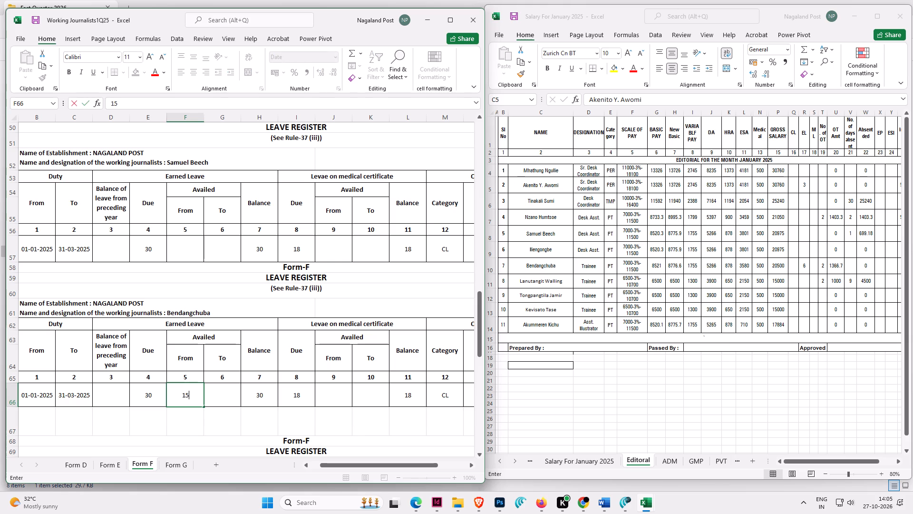
{"action": "type", "text": "/1/25"}
{"action": "key", "text": "Tab"}
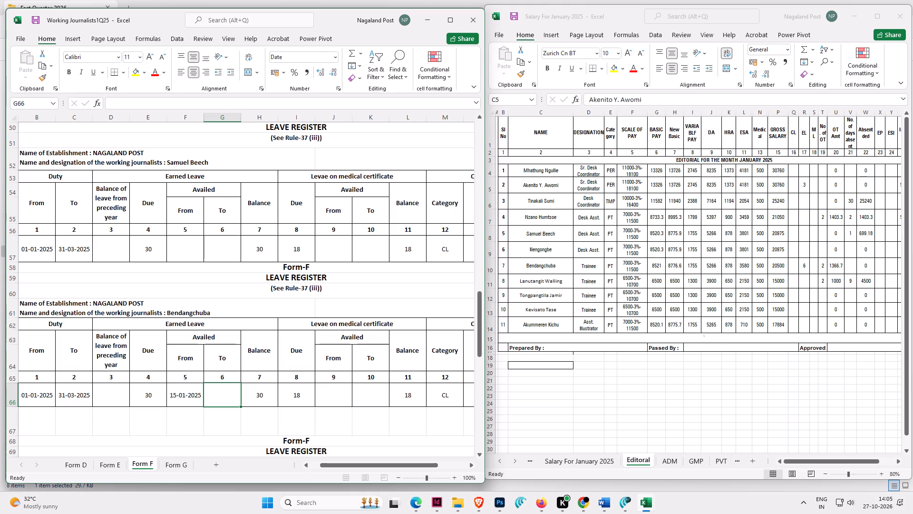
{"action": "type", "text": "20/"}
{"action": "type", "text": "1/25"}
{"action": "key", "text": "Tab"}
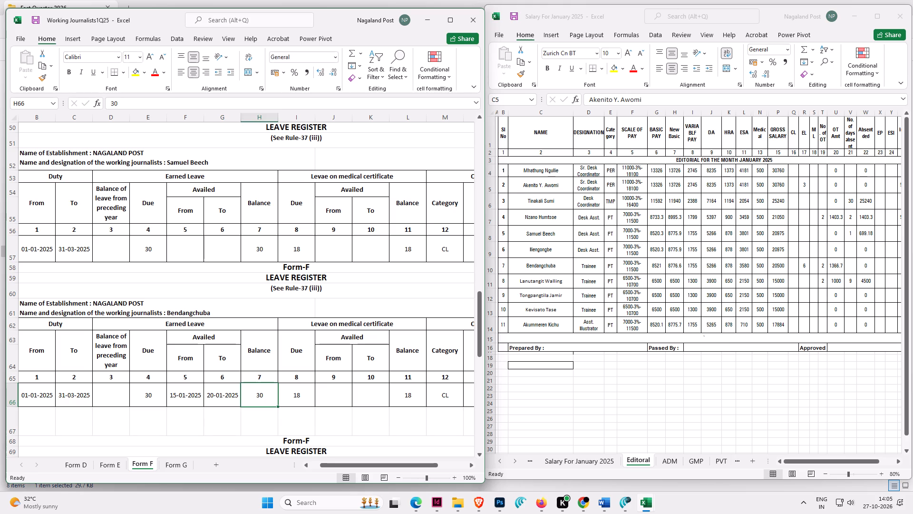
{"action": "type", "text": "24"}
{"action": "key", "text": "Return"}
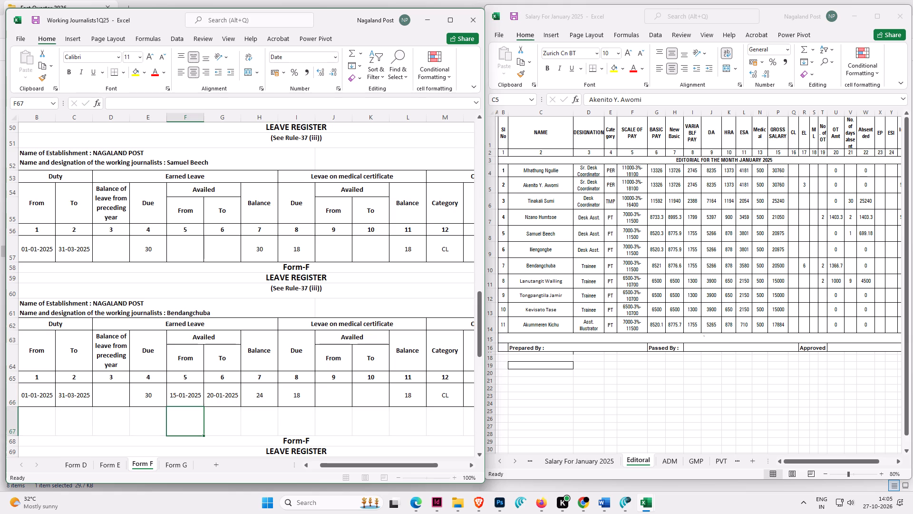
{"action": "key", "text": "ctrl+s"}
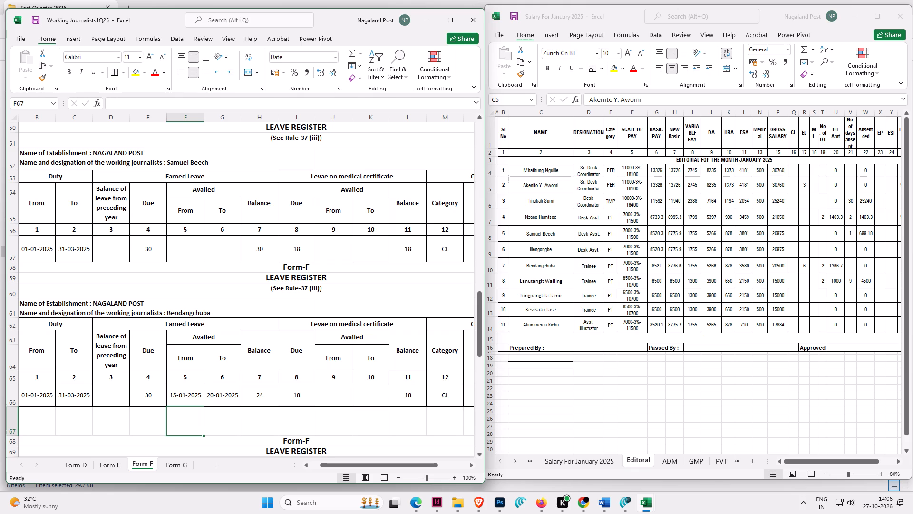
{"action": "left_click", "coordinate": [315, 421]}
{"action": "key", "text": "ctrl+s"}
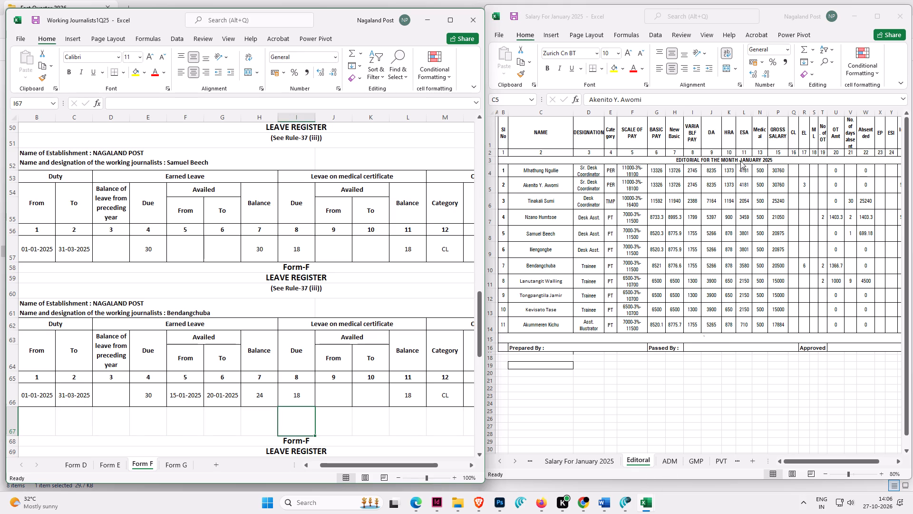
Close the Salary For January 2025 workbook and bring up the Salary For Febuary 2025 workbook for reference.
{"action": "left_click", "coordinate": [902, 16]}
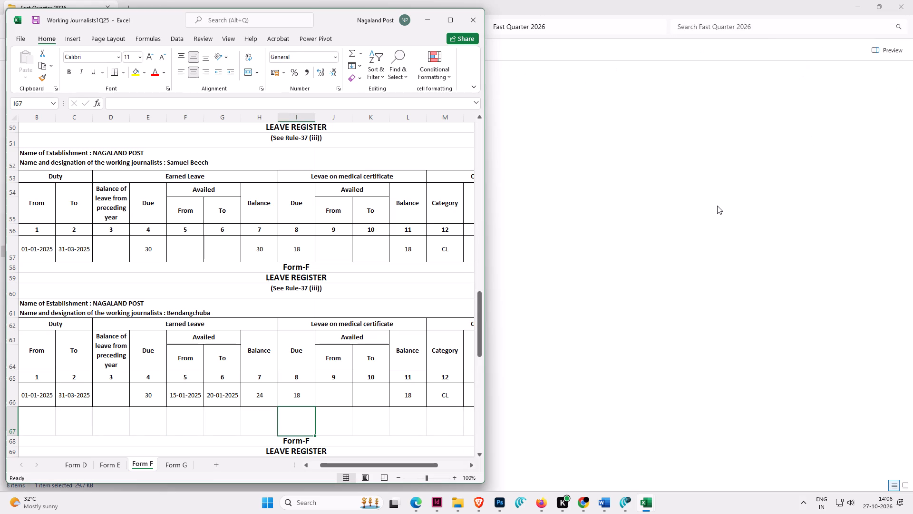
{"action": "left_click", "coordinate": [646, 510]}
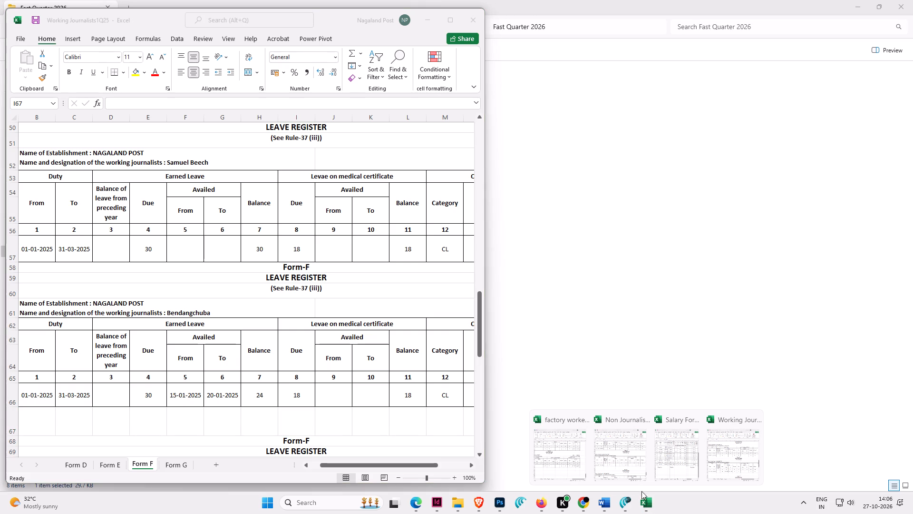
{"action": "left_click", "coordinate": [679, 464]}
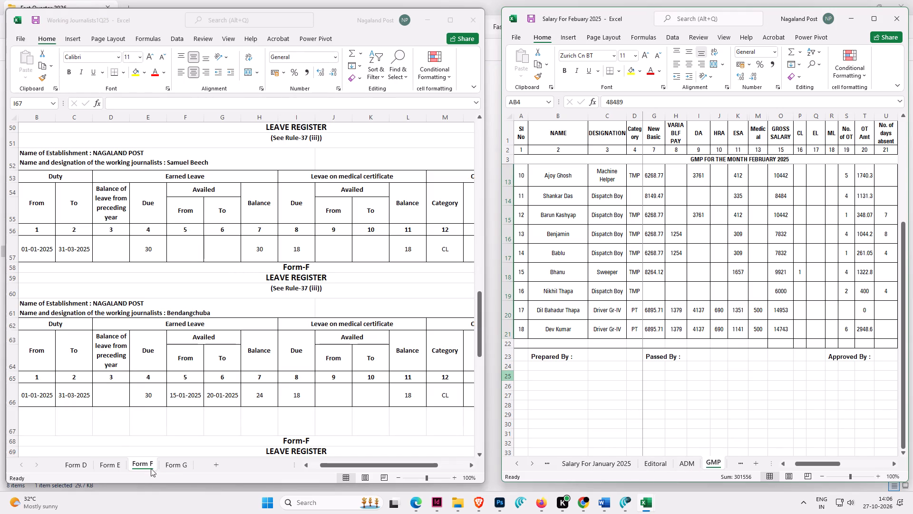
Switch to the factory workers1Q25 workbook and look through its Form F leave registers against the February 2025 GMP sheet.
{"action": "left_click", "coordinate": [644, 502]}
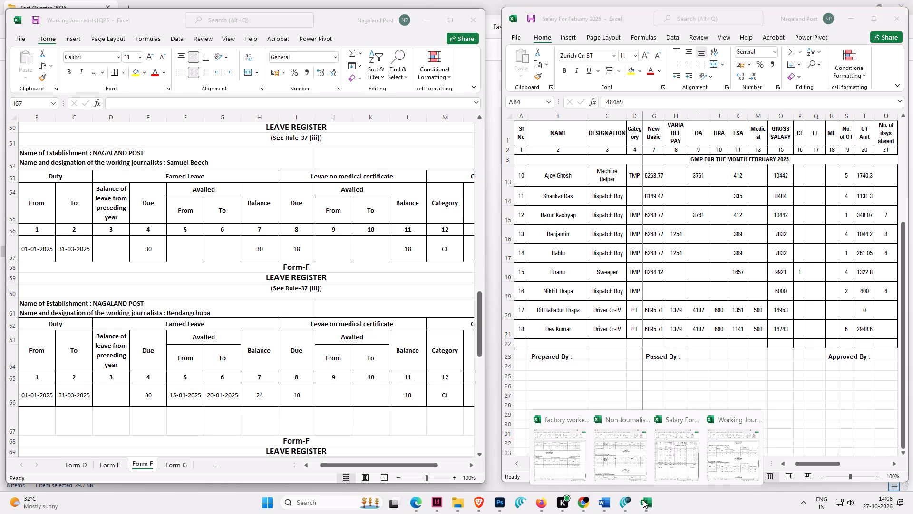
{"action": "left_click", "coordinate": [531, 451]}
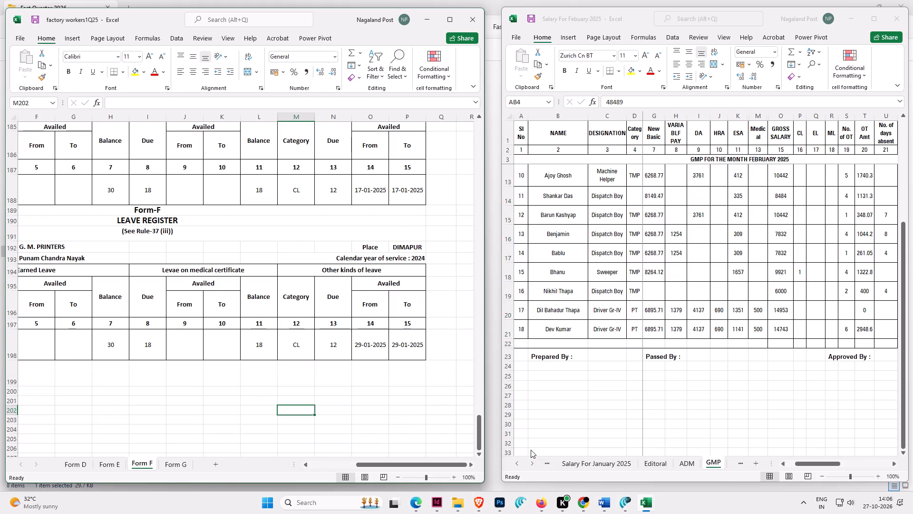
{"action": "scroll", "coordinate": [612, 343], "scroll_direction": "up", "scroll_amount": 4}
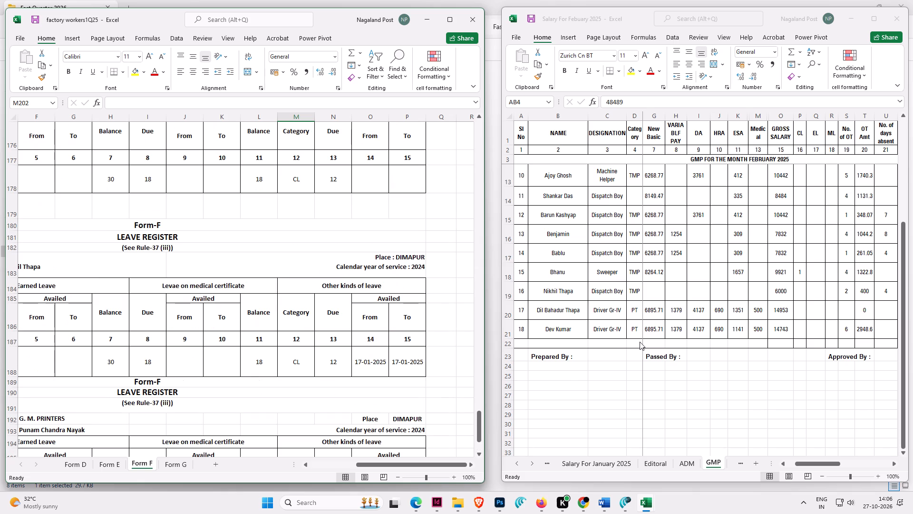
{"action": "scroll", "coordinate": [640, 342], "scroll_direction": "down", "scroll_amount": 2}
{"action": "left_click", "coordinate": [269, 343]}
{"action": "scroll", "coordinate": [269, 343], "scroll_direction": "up", "scroll_amount": 15}
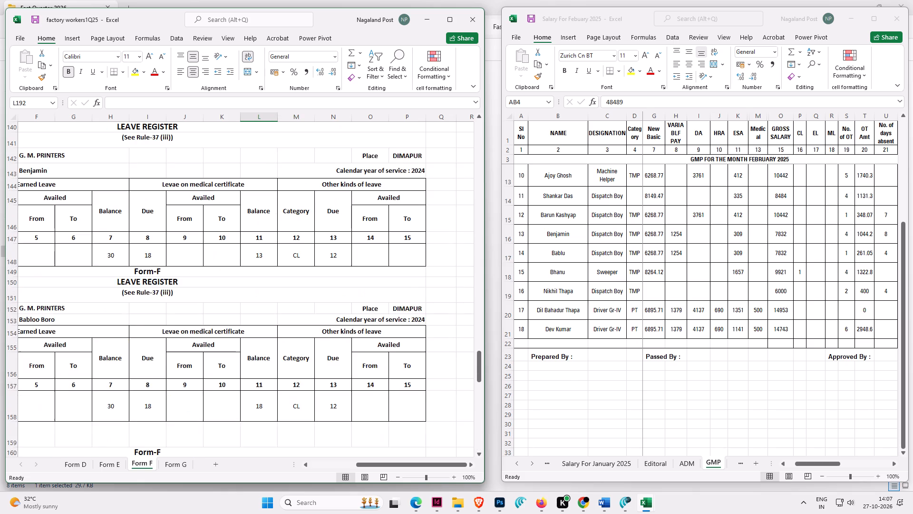
{"action": "scroll", "coordinate": [269, 343], "scroll_direction": "up", "scroll_amount": 3}
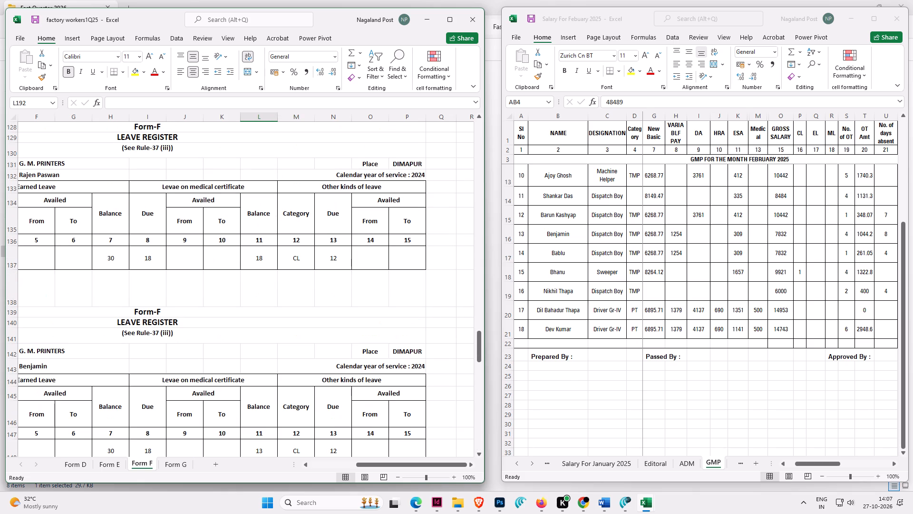
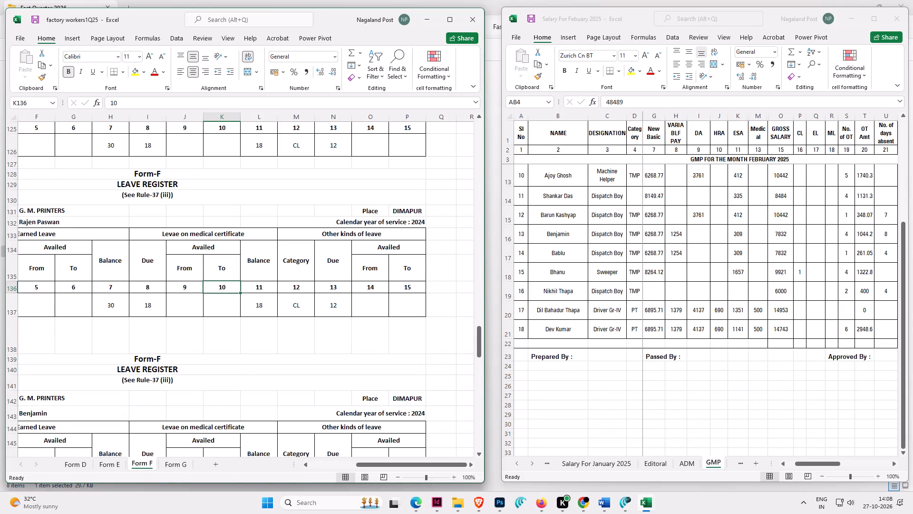
Review the remaining Form F leave registers from row 138 to 198 against the February 2025 GMP sheet, returning to the earned-leave From cell in row 178.
{"action": "scroll", "coordinate": [237, 287], "scroll_direction": "down", "scroll_amount": 4}
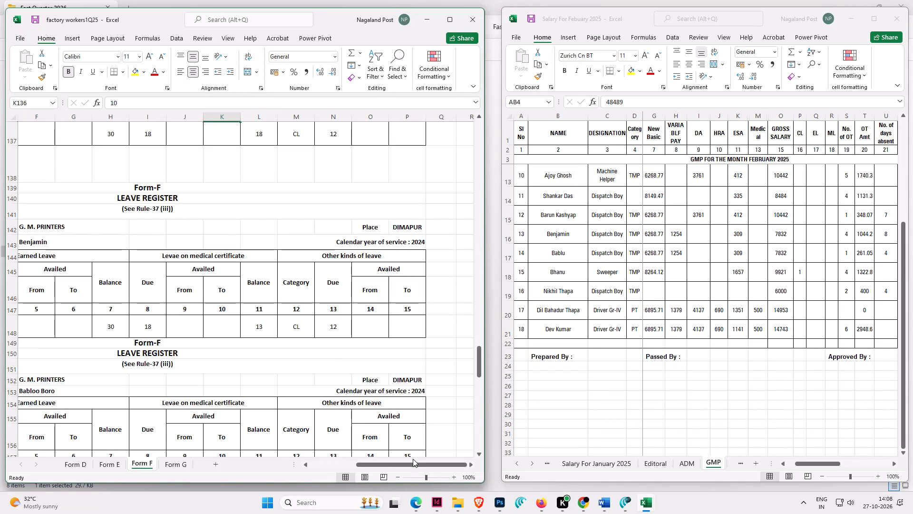
{"action": "left_click_drag", "start_coordinate": [398, 466], "coordinate": [346, 463]}
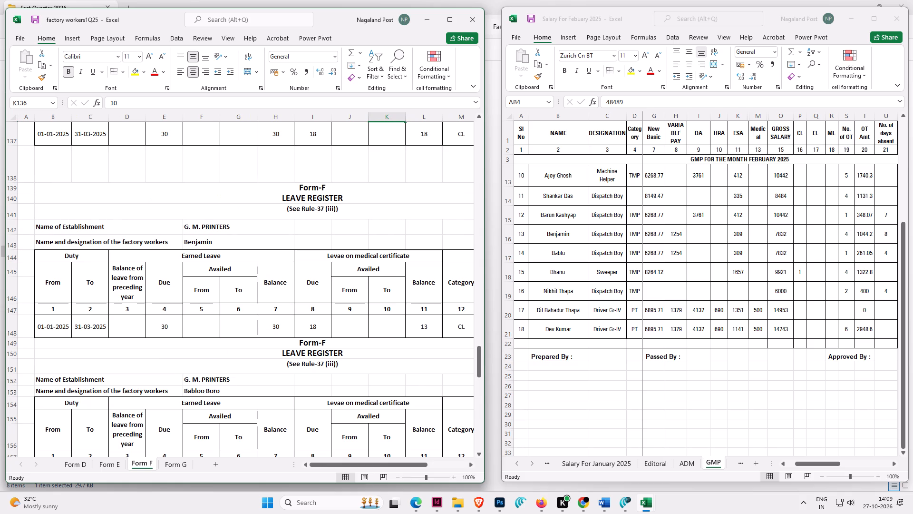
{"action": "left_click", "coordinate": [268, 325]}
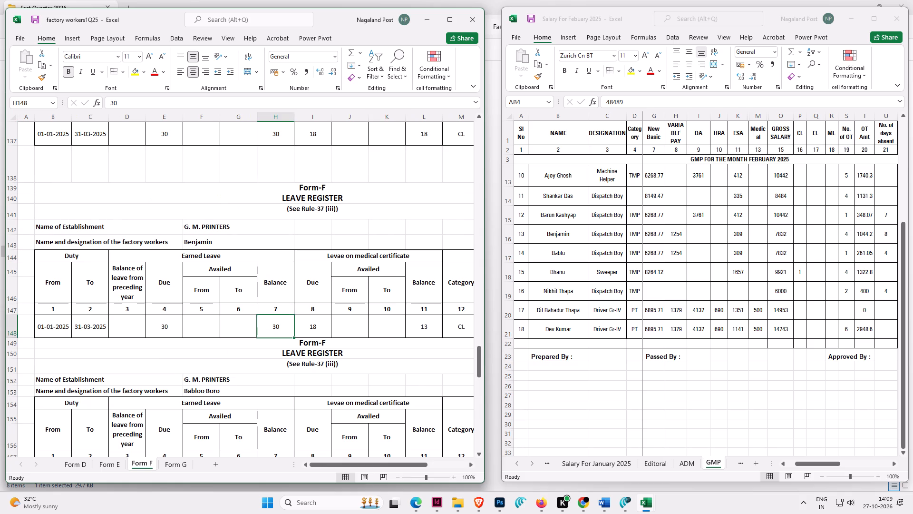
{"action": "scroll", "coordinate": [268, 325], "scroll_direction": "down", "scroll_amount": 12}
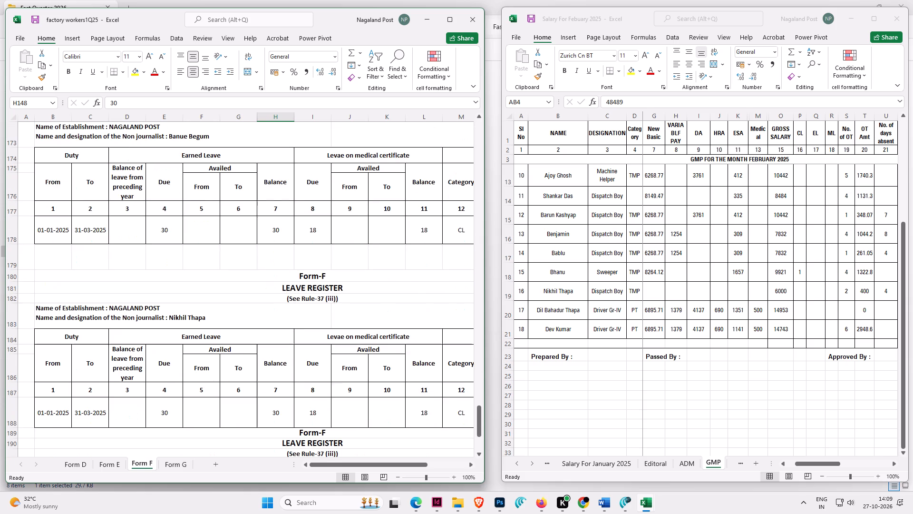
{"action": "scroll", "coordinate": [268, 325], "scroll_direction": "down", "scroll_amount": 4}
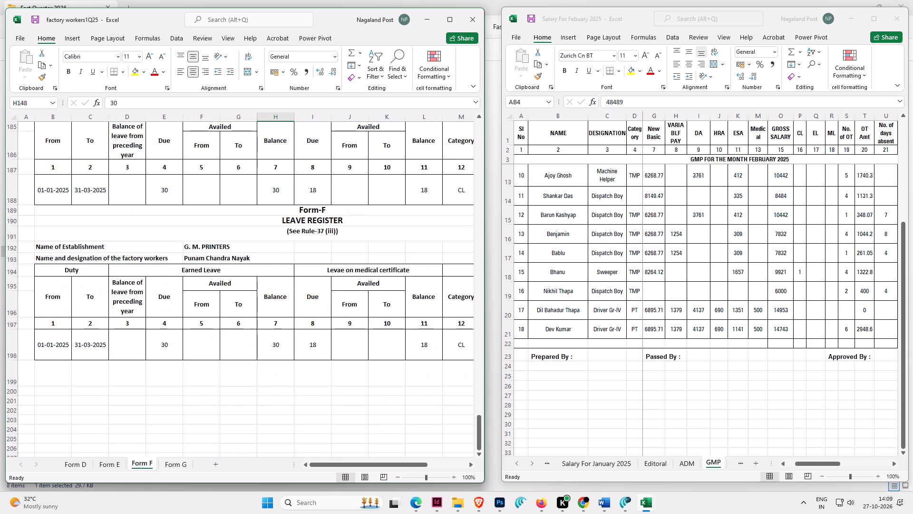
{"action": "scroll", "coordinate": [231, 279], "scroll_direction": "up", "scroll_amount": 2}
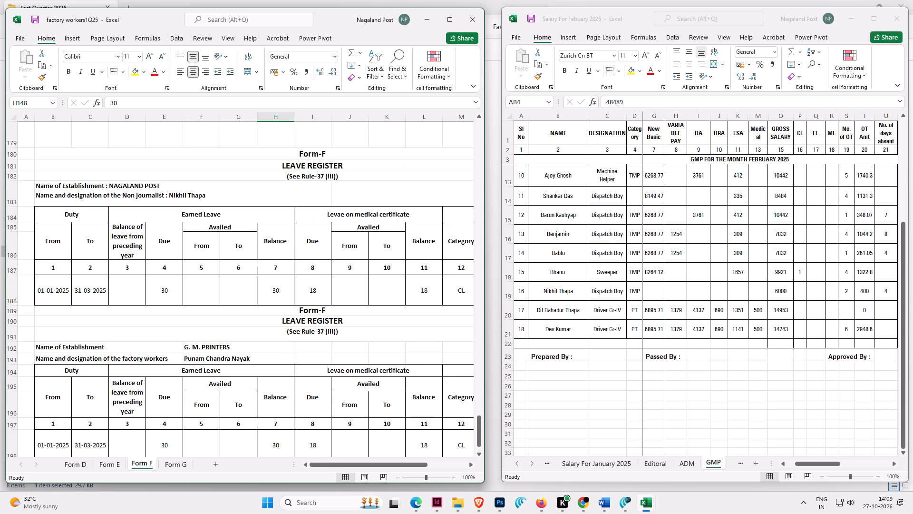
{"action": "scroll", "coordinate": [231, 279], "scroll_direction": "up", "scroll_amount": 3}
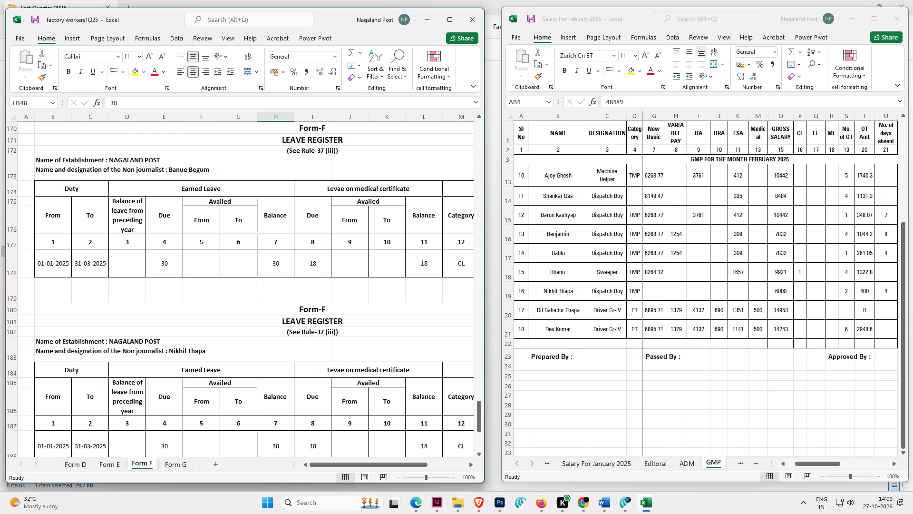
{"action": "left_click", "coordinate": [205, 266]}
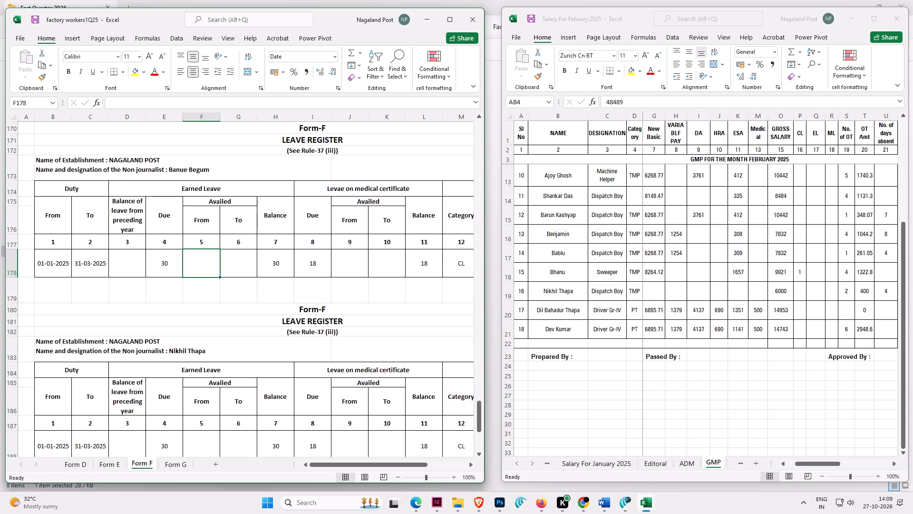
{"action": "left_click", "coordinate": [205, 266]}
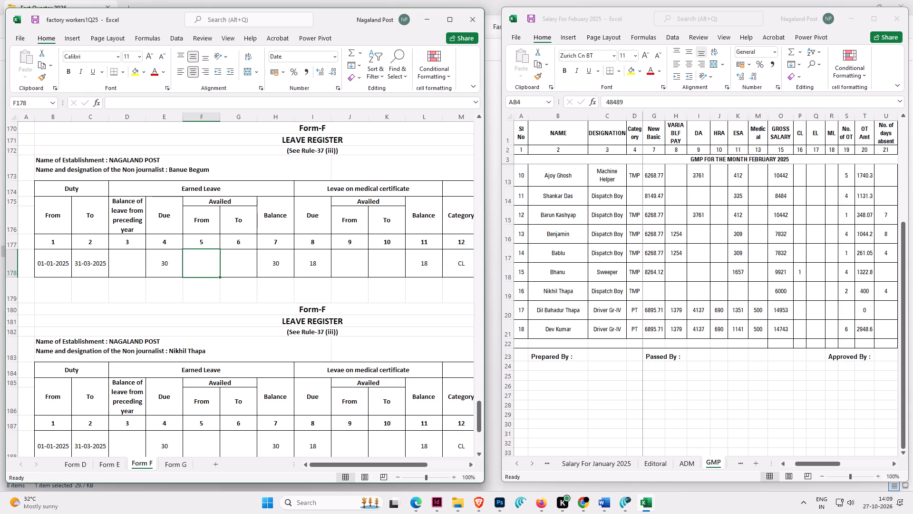
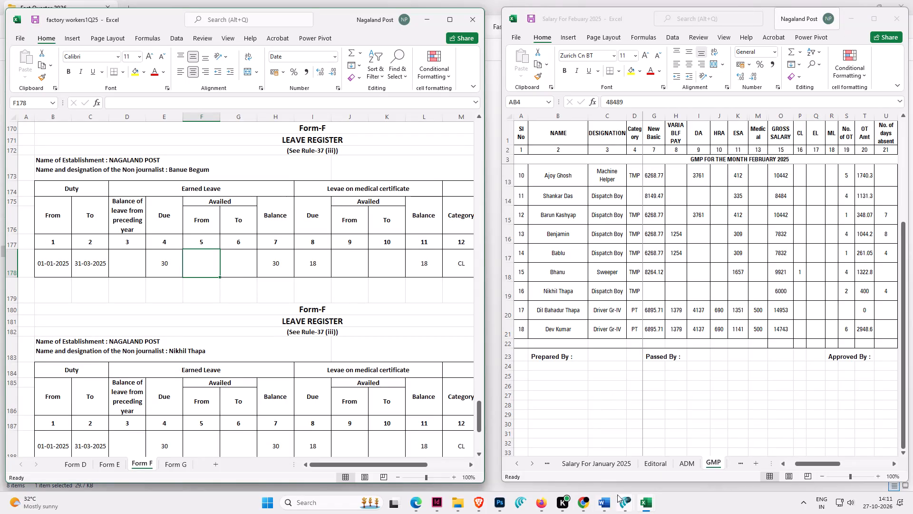
Switch to the Chrome window showing the 2025 printable calendar search.
{"action": "left_click", "coordinate": [585, 500]}
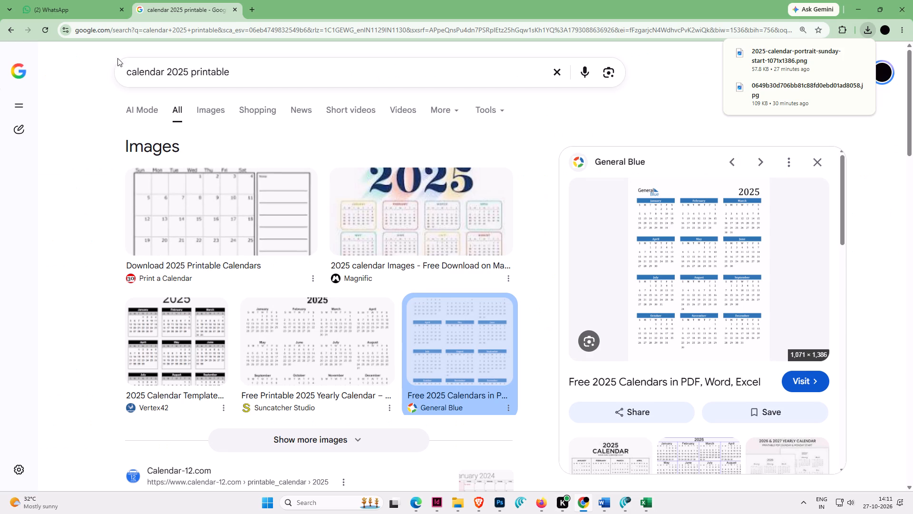